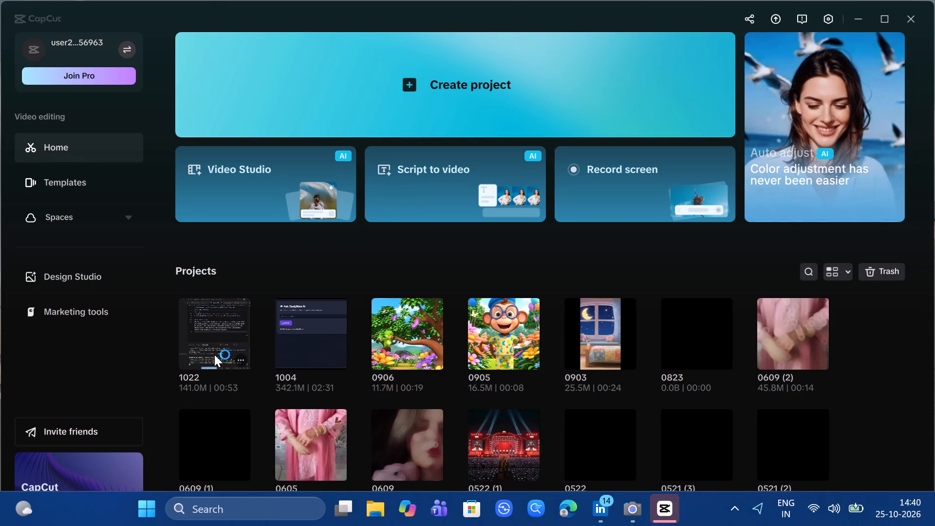
Open the existing video project 1022 for editing.
double_click(213, 356)
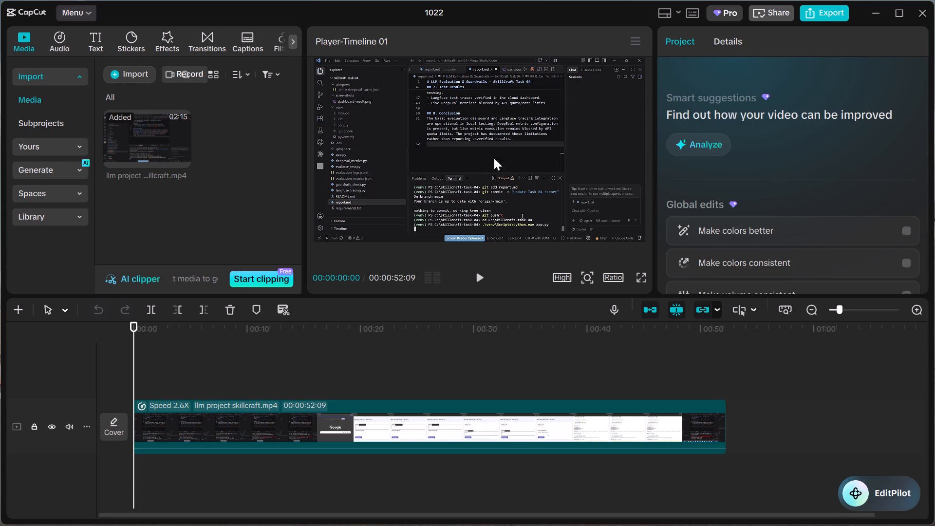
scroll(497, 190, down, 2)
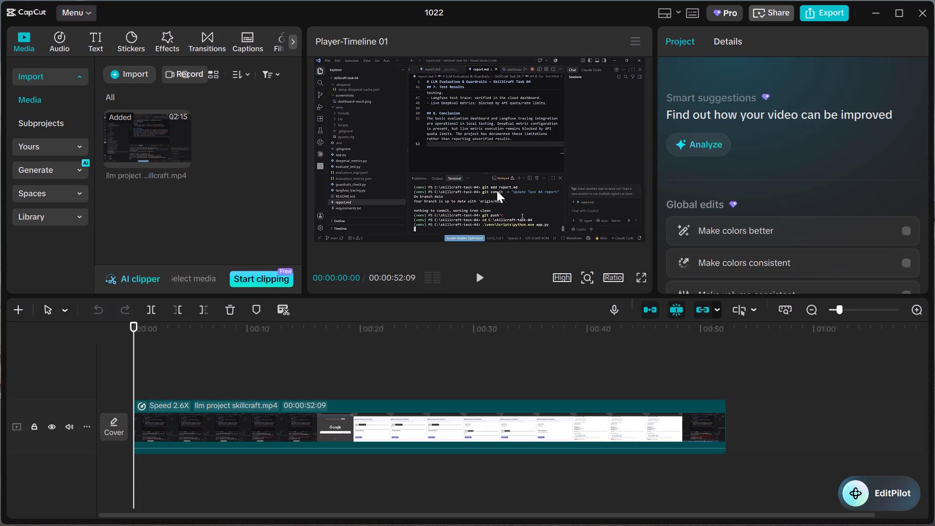
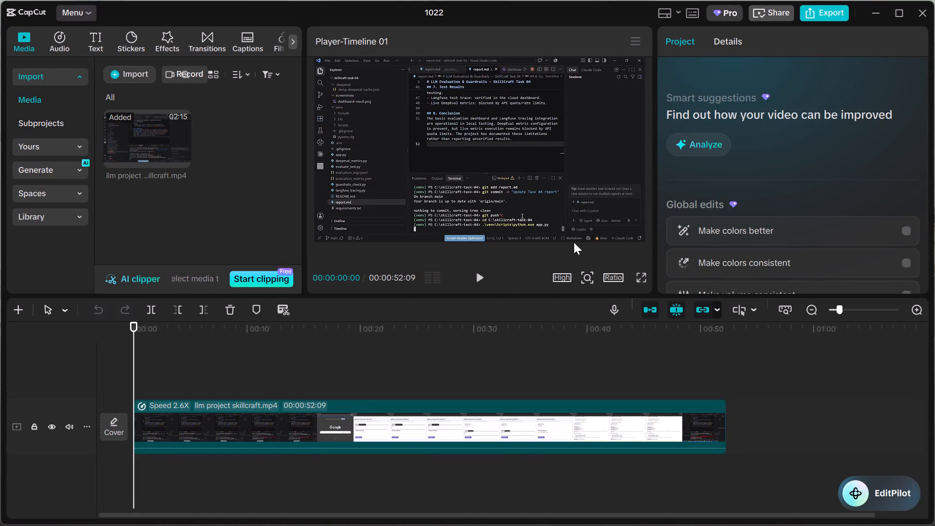
Select the llm project skillcraft clip on the timeline and open its standard speed settings.
click(577, 225)
click(491, 428)
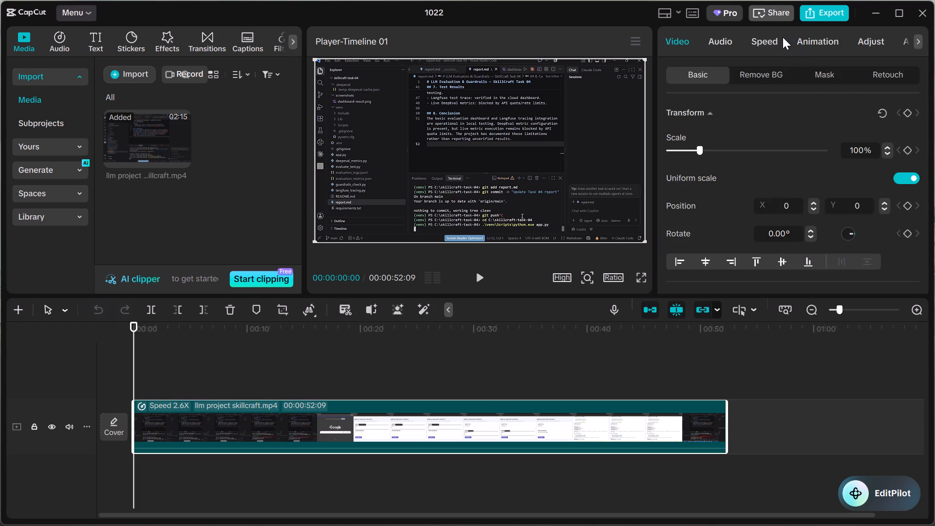
click(763, 36)
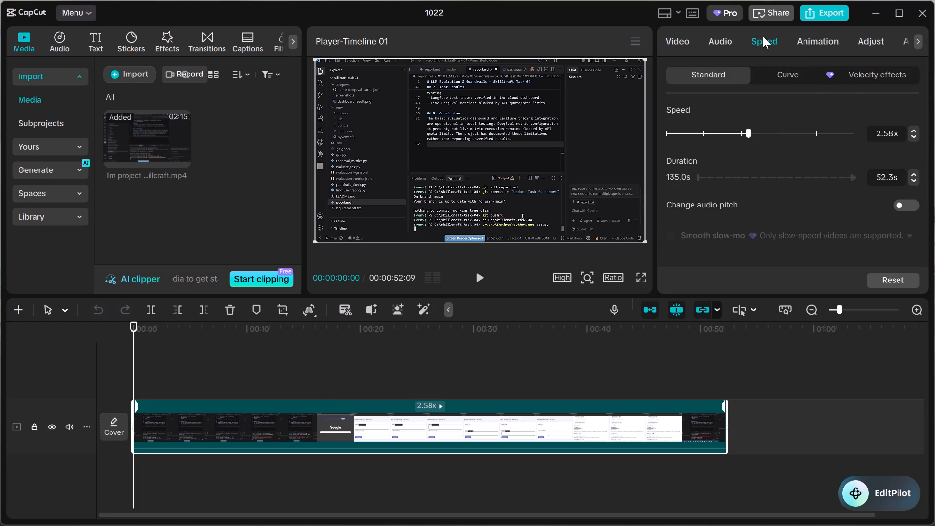
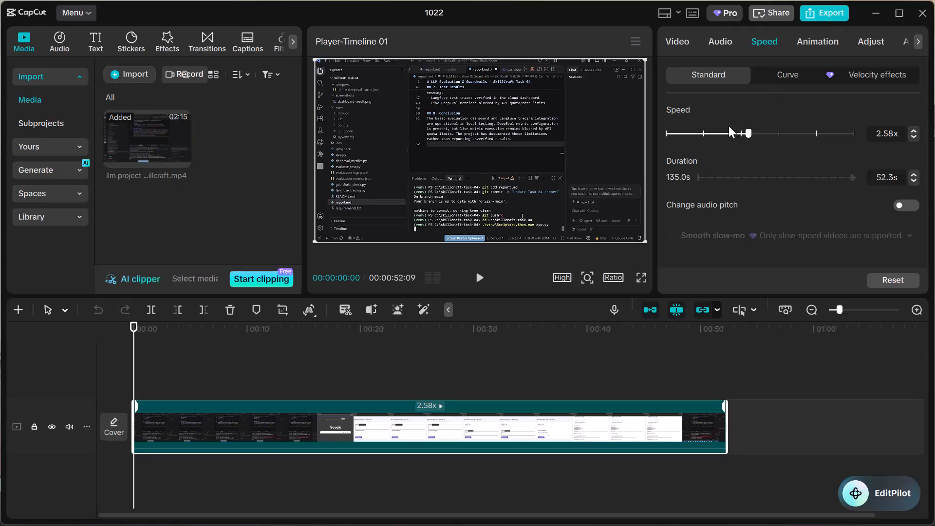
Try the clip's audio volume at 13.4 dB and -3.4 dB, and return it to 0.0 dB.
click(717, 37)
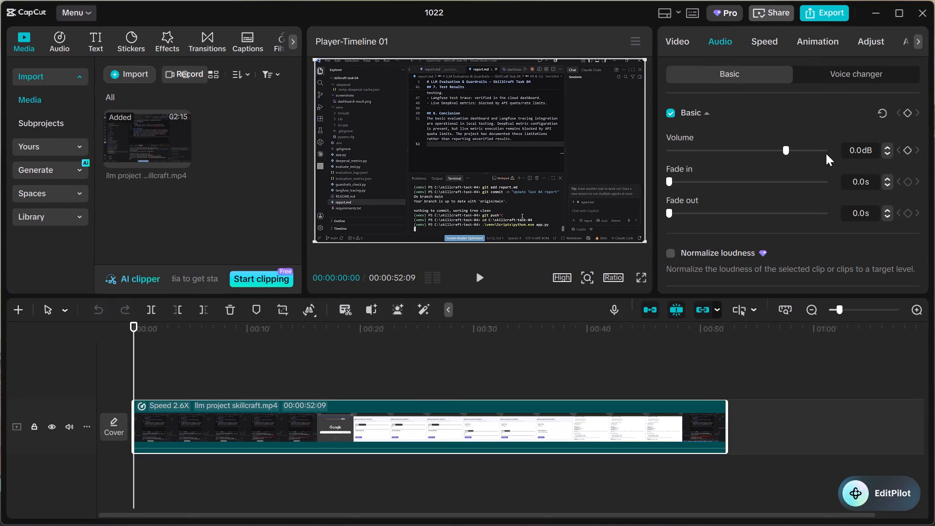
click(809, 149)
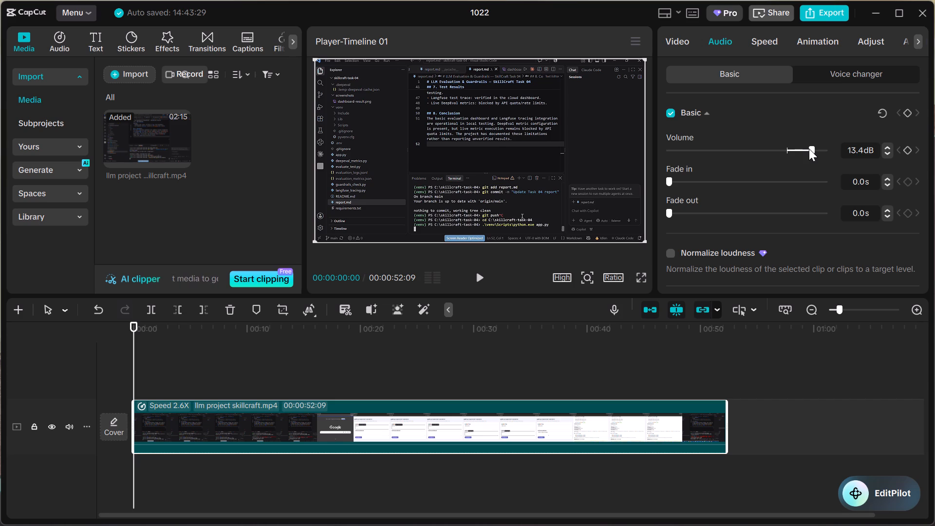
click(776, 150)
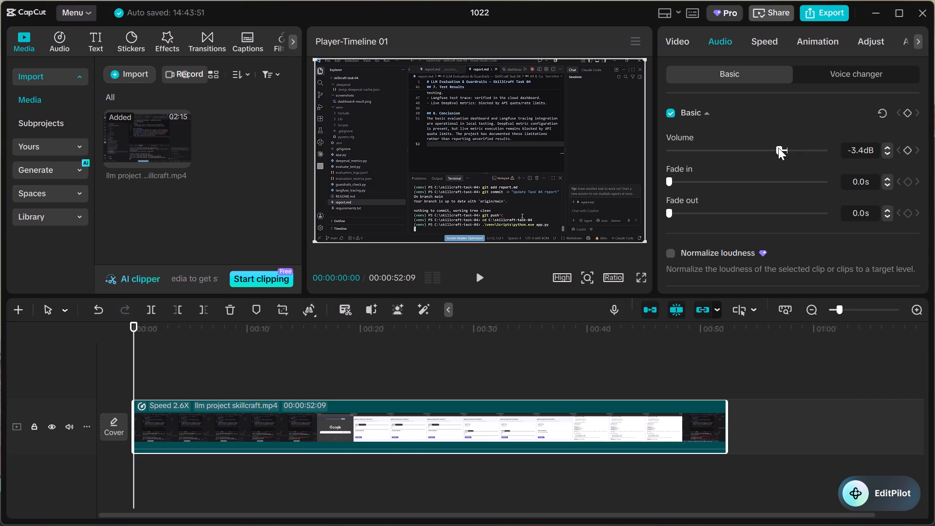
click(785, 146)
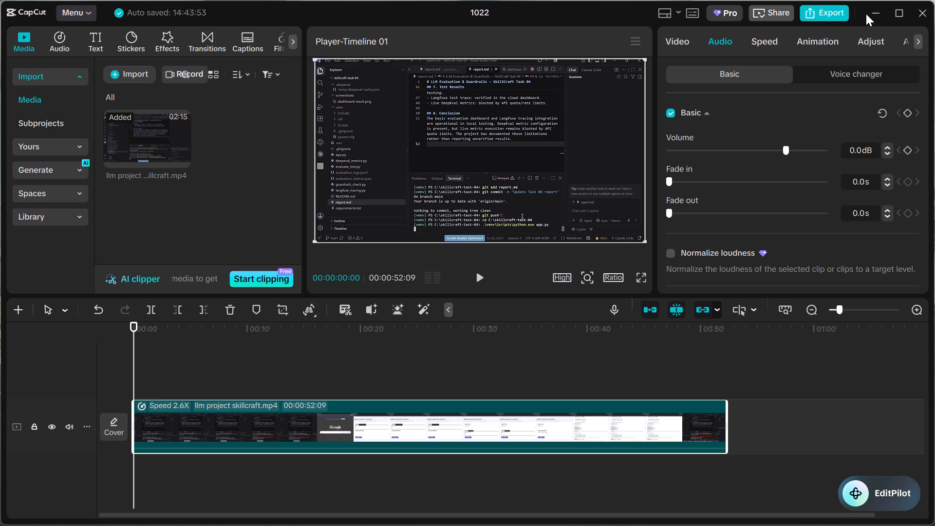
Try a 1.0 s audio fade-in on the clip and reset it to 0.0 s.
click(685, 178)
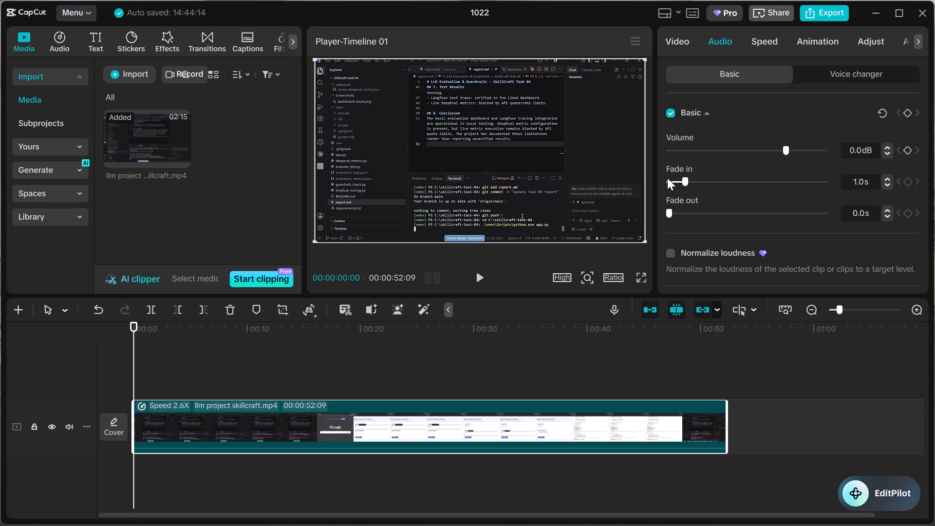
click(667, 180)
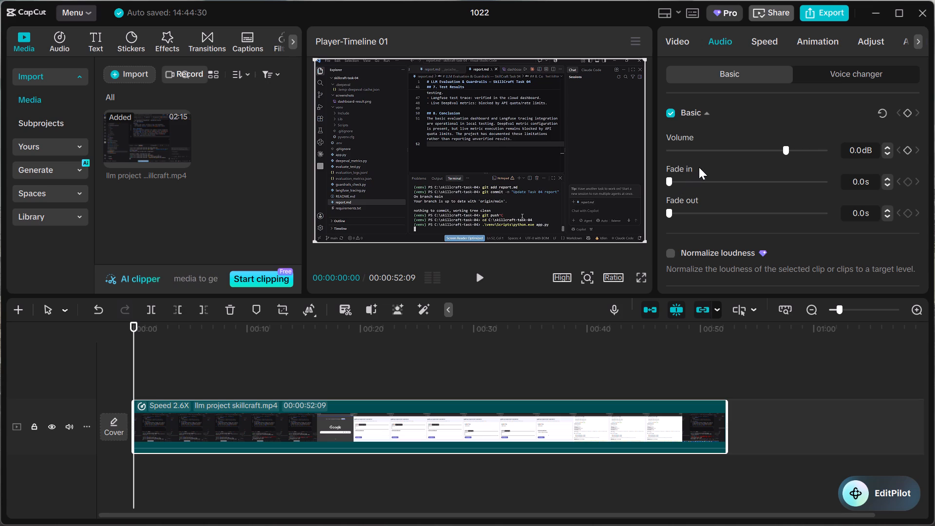
Look through the clip's other audio options, from loudness normalization to channel filling, and its basic video settings.
scroll(711, 204, down, 1)
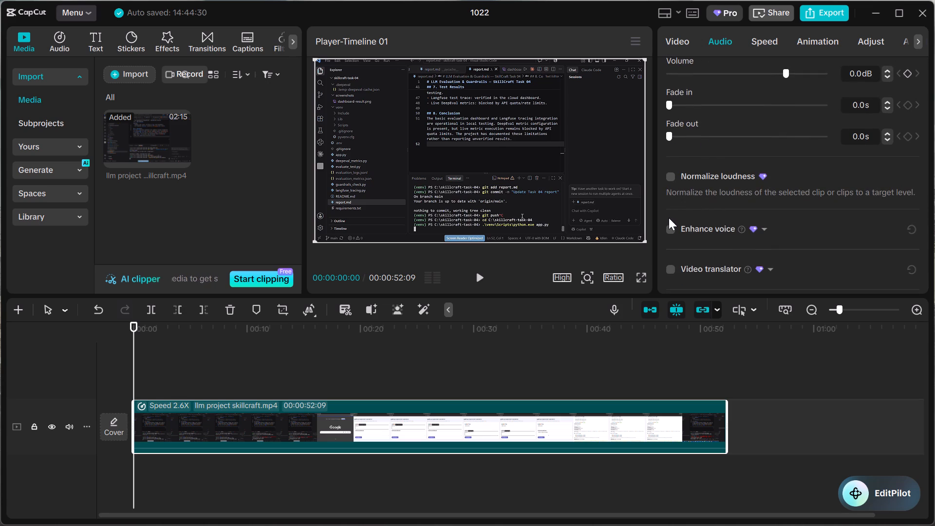
scroll(720, 135, up, 2)
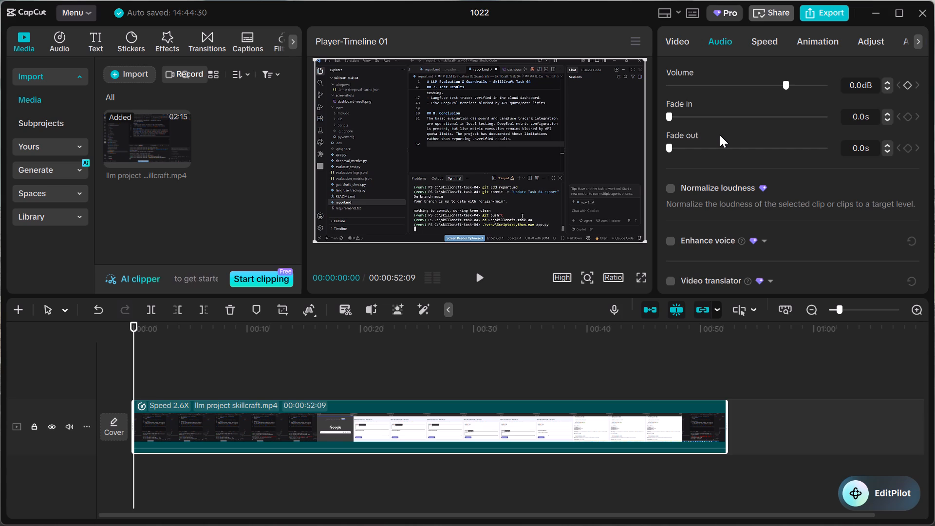
scroll(726, 128, up, 3)
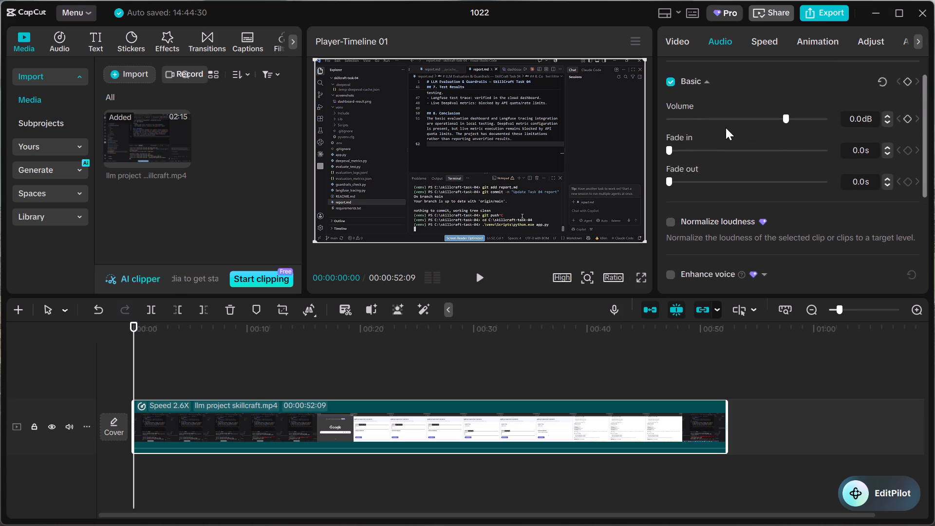
scroll(726, 128, up, 2)
scroll(726, 128, down, 6)
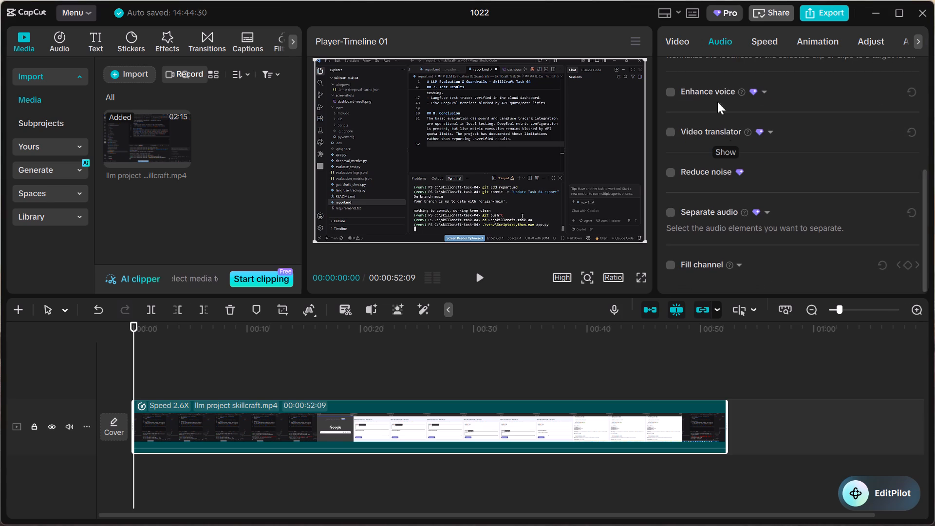
click(673, 46)
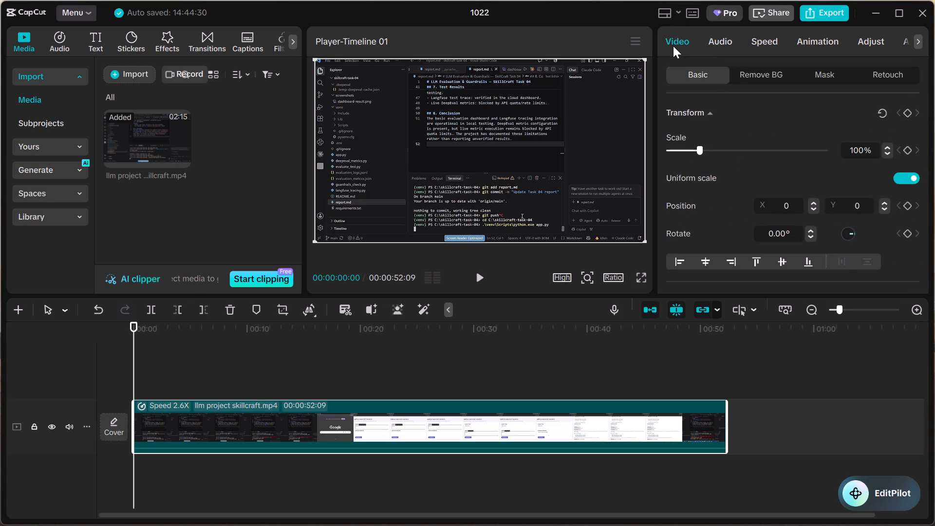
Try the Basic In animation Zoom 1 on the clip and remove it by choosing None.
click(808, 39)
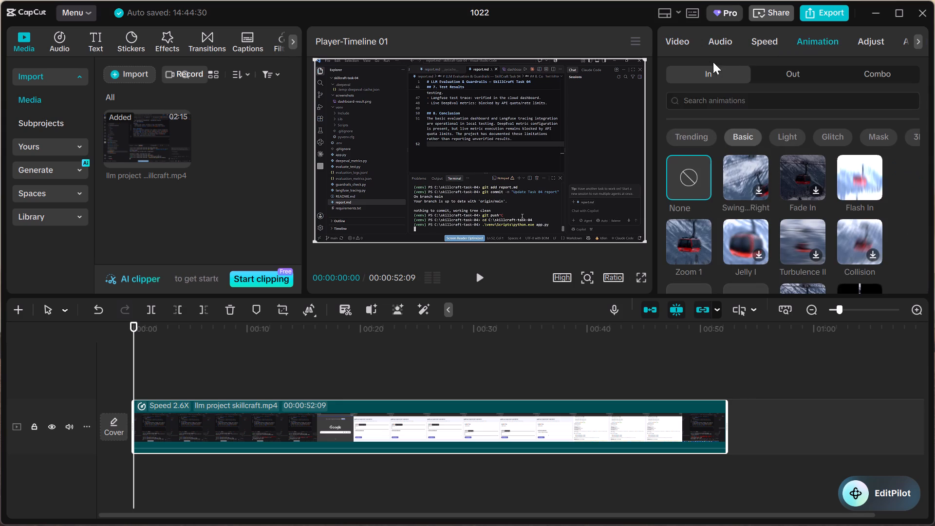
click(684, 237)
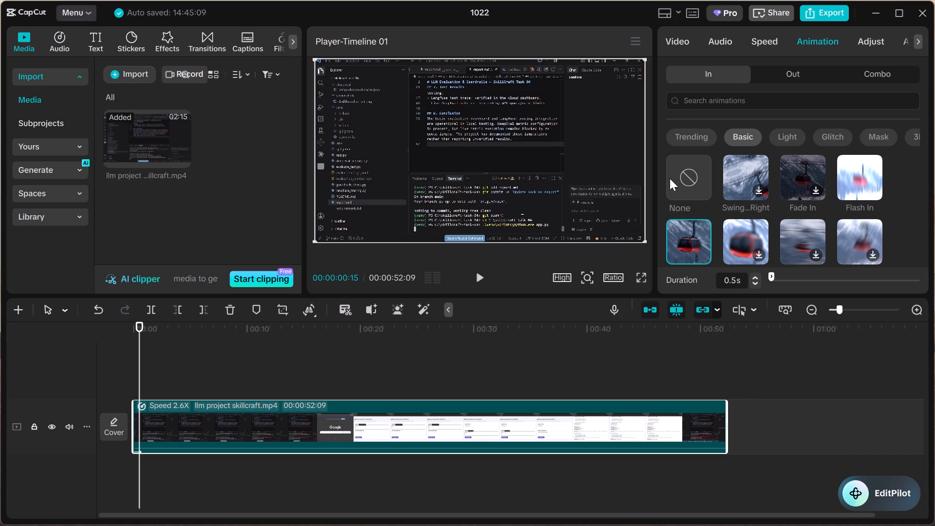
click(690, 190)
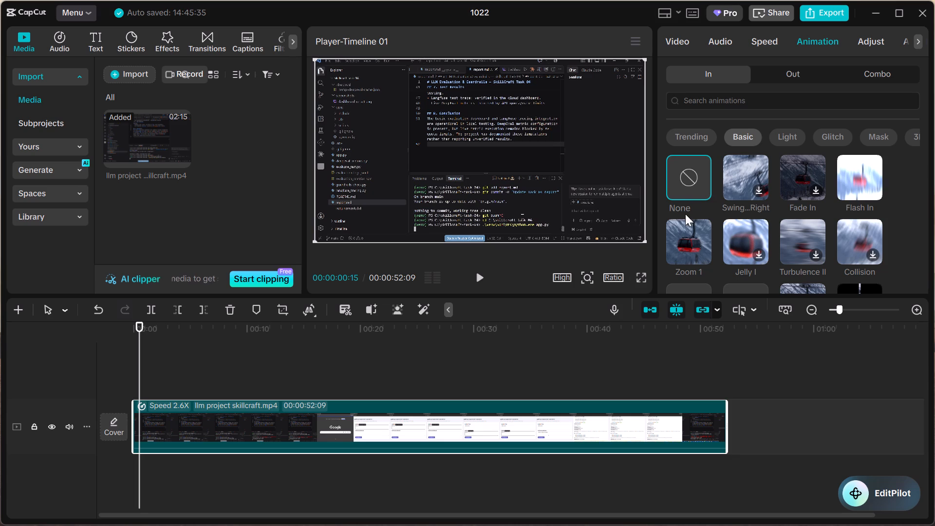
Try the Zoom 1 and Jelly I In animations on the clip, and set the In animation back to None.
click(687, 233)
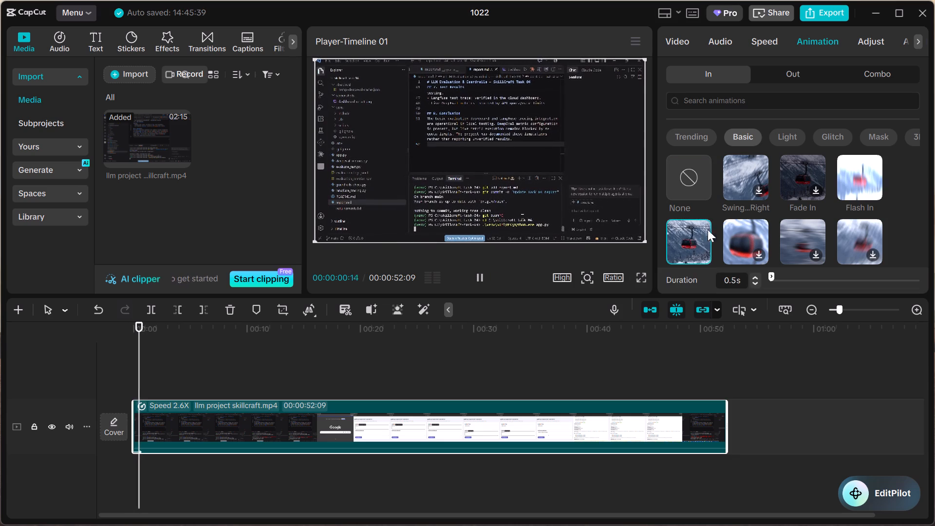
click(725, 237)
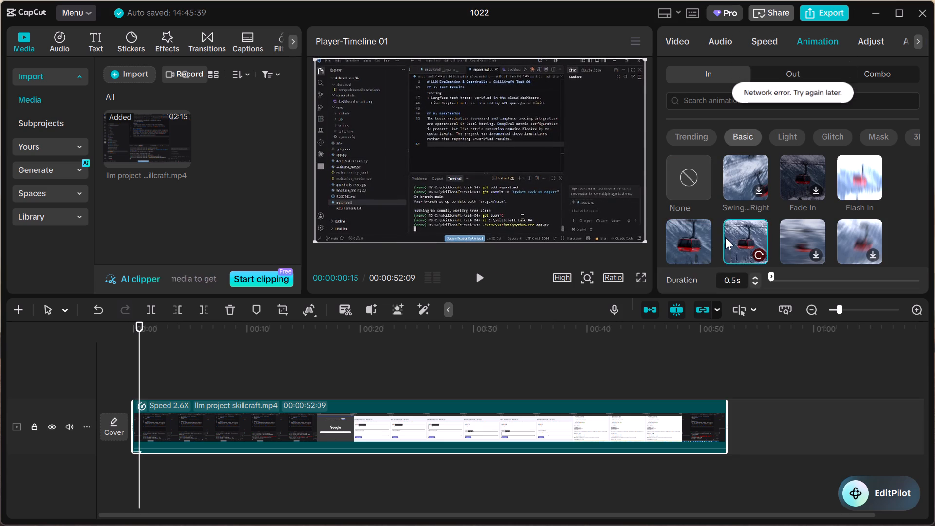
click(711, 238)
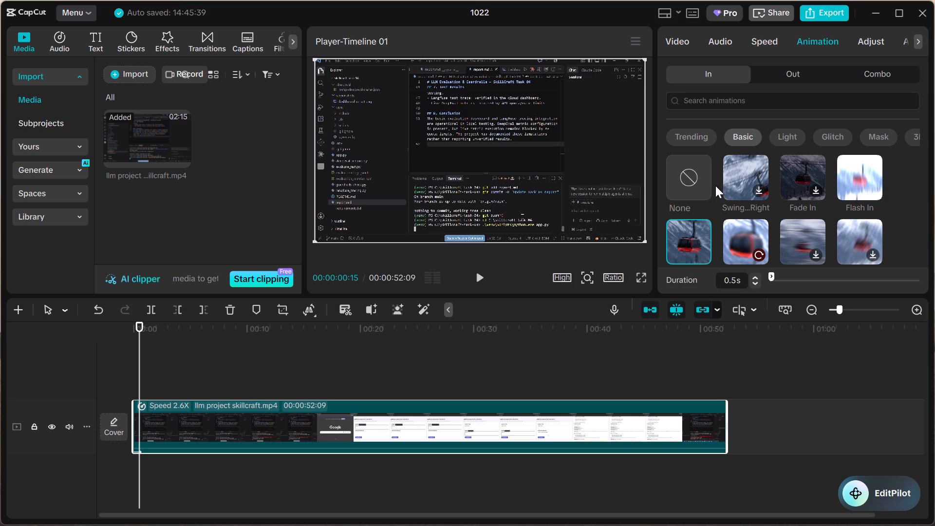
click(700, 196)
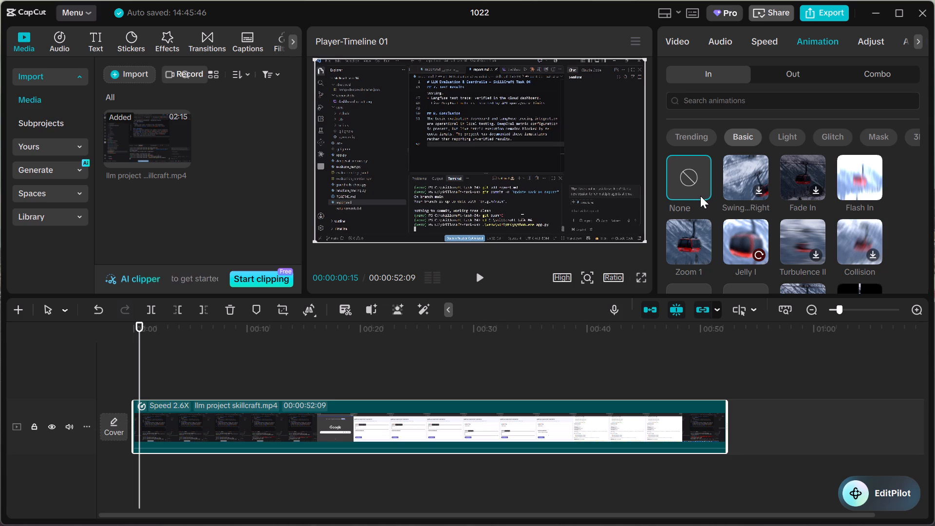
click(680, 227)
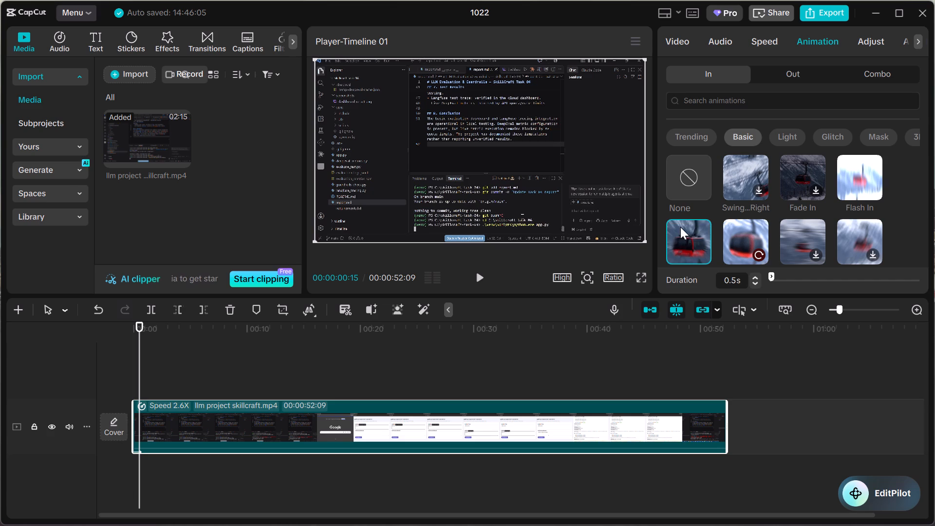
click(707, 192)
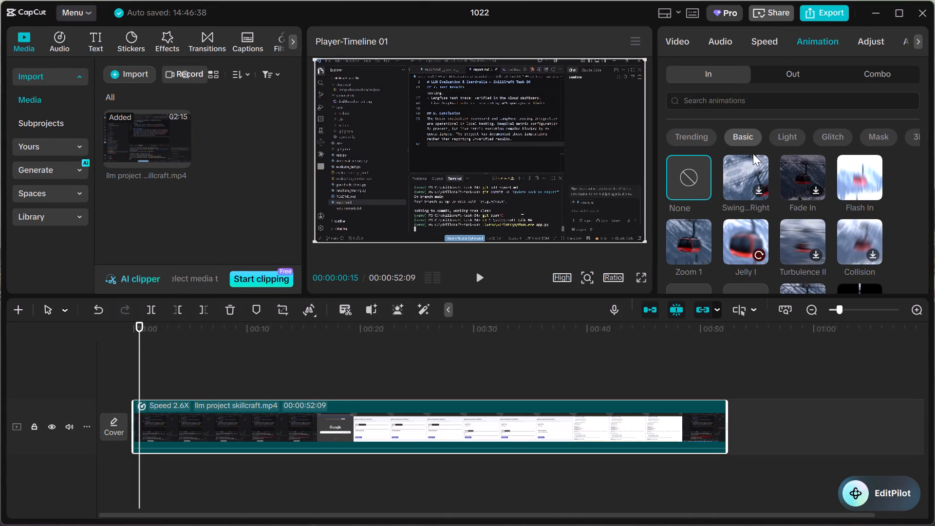
Check the Trending In animations with None selected, and return to the Basic category.
click(709, 138)
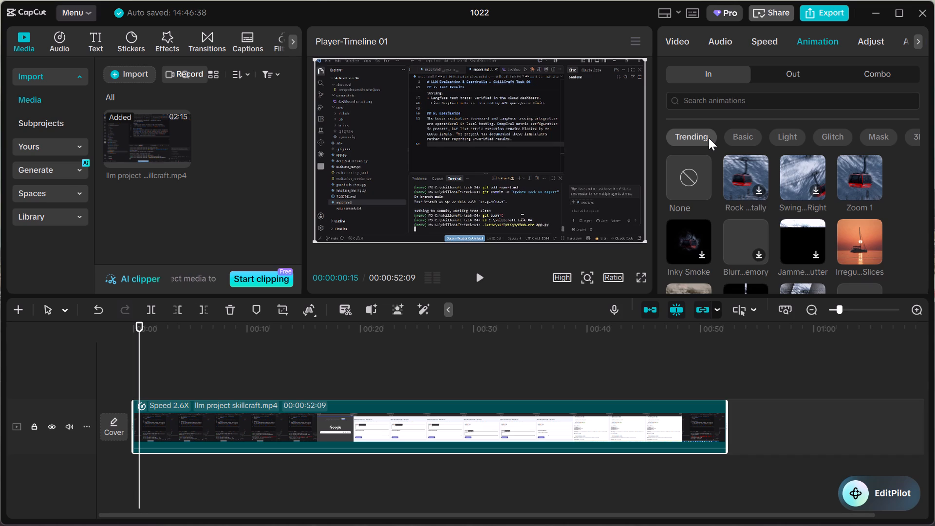
click(700, 174)
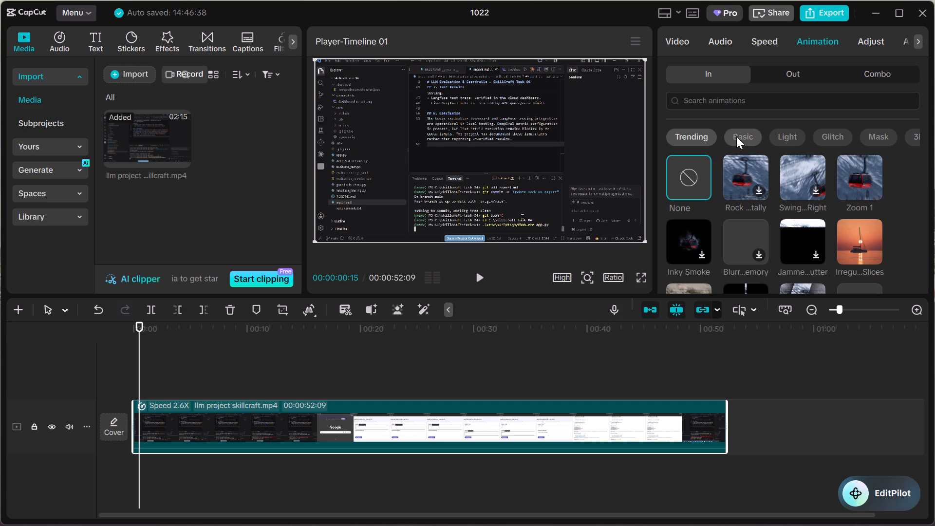
click(737, 137)
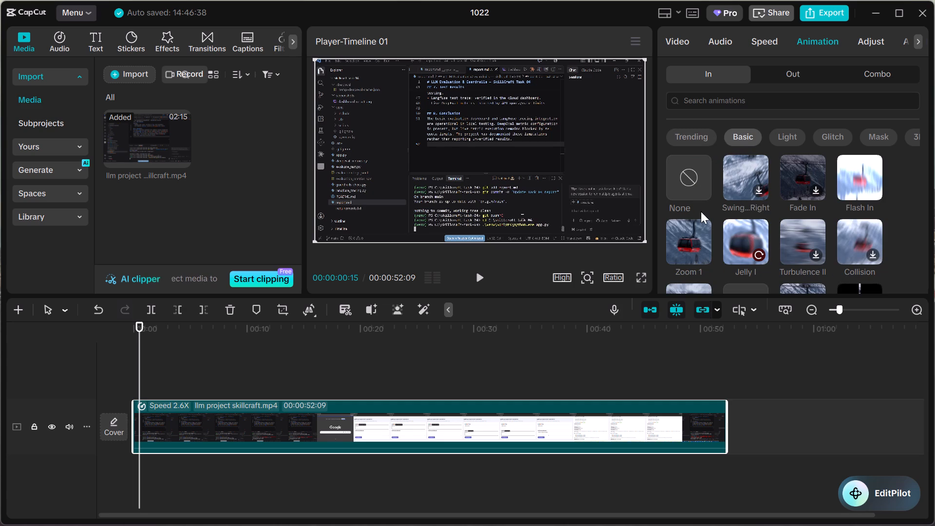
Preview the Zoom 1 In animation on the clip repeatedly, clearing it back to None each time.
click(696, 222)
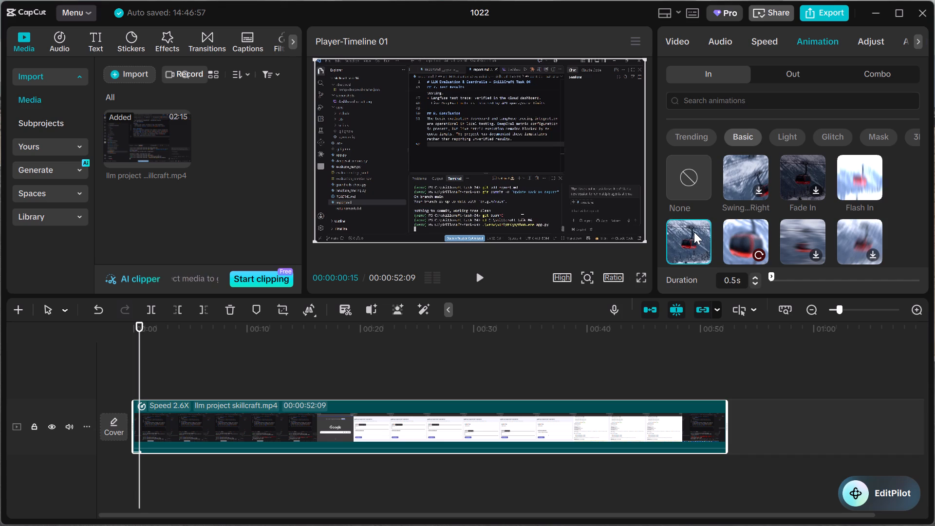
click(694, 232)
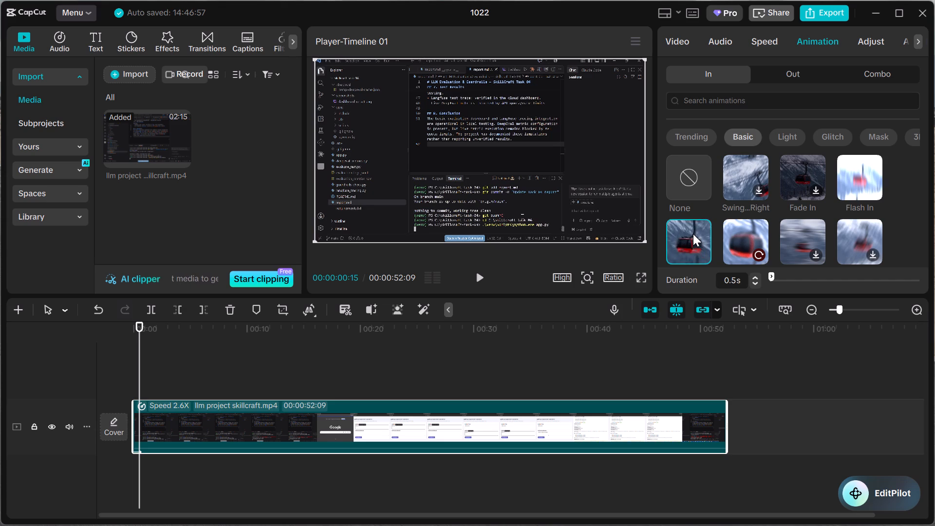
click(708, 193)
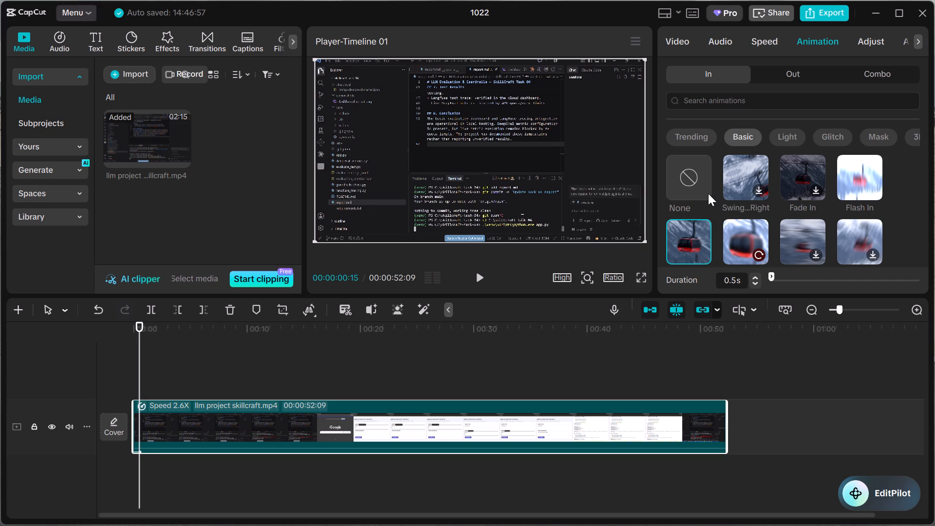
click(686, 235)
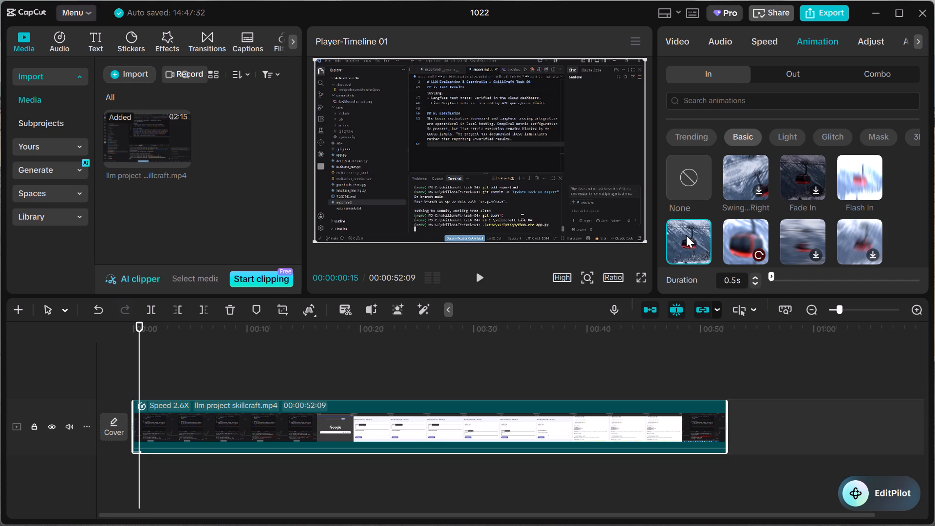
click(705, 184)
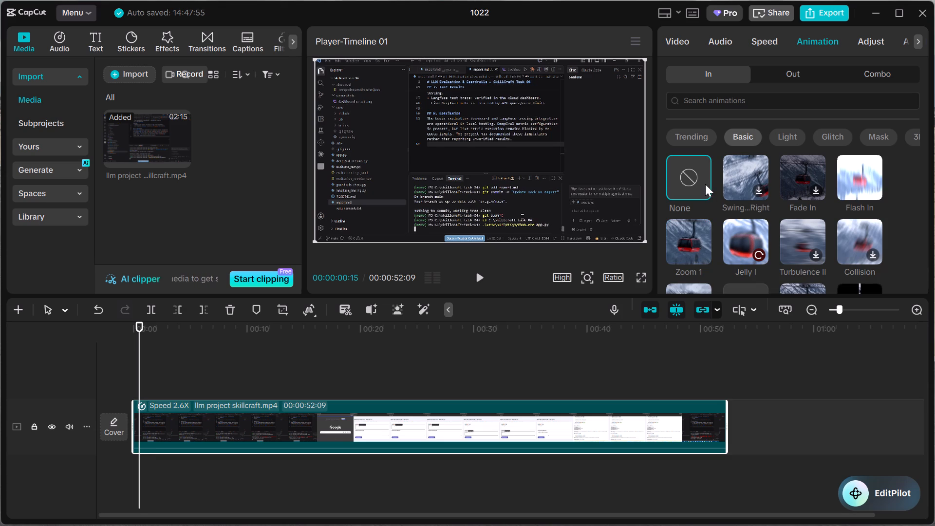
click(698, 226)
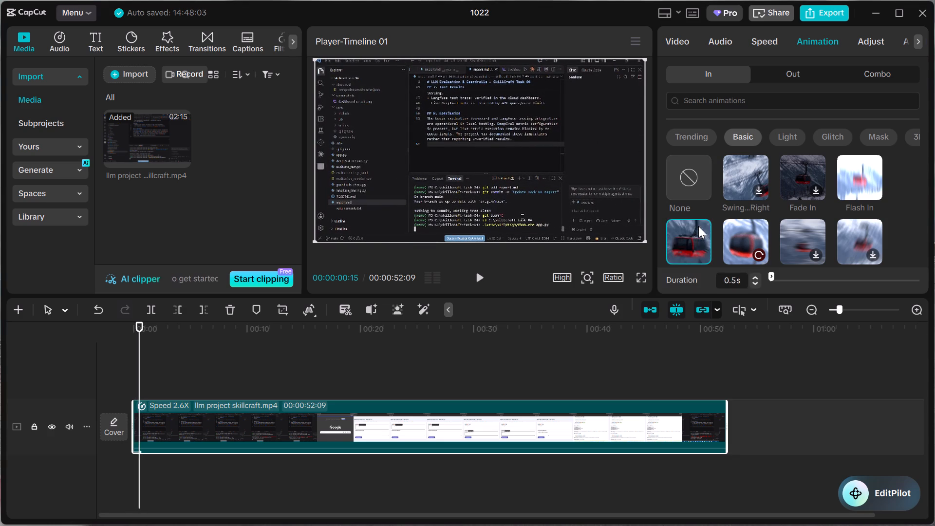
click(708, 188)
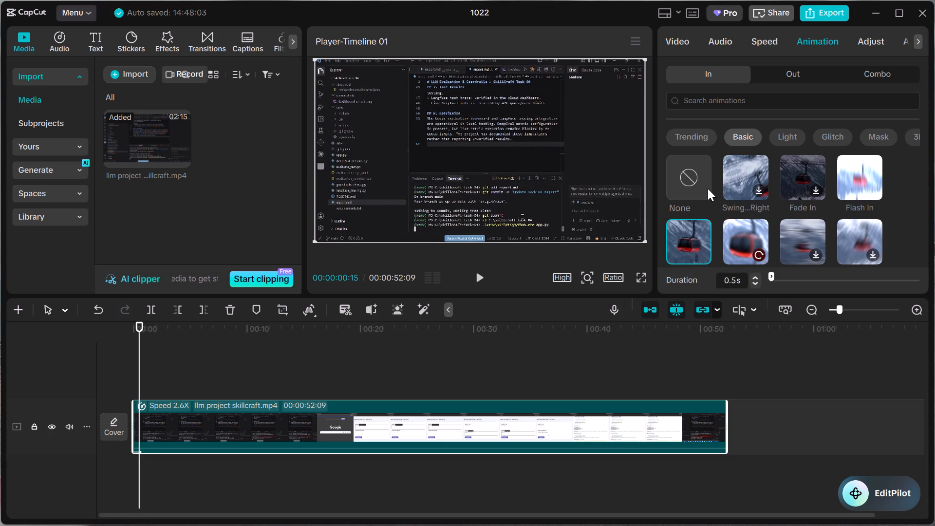
Apply the Basic Fade Out animation as the clip's Out animation.
click(778, 69)
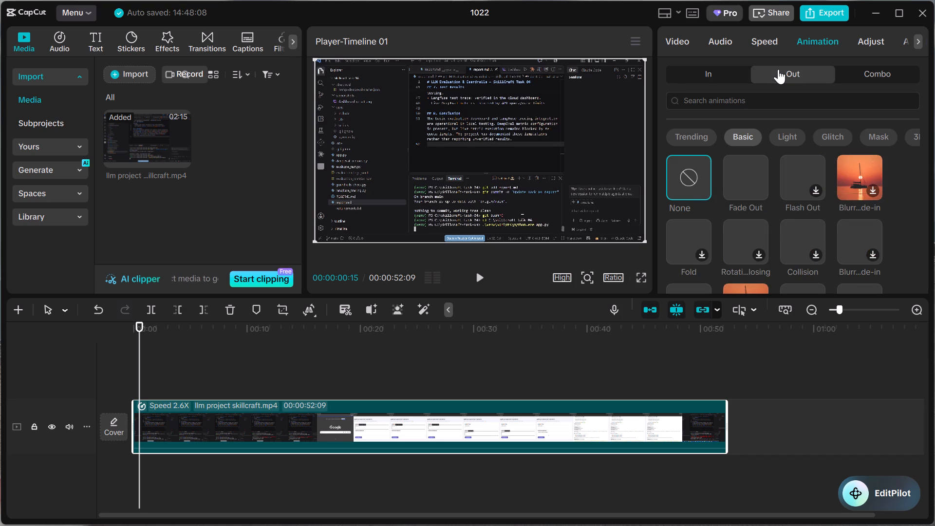
click(736, 179)
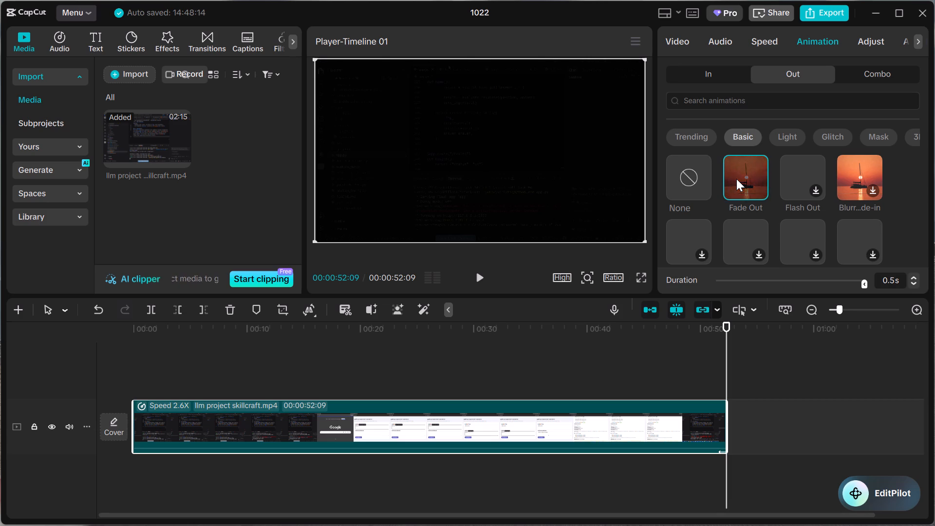
Check the Light category of Out animations and return to the Basic In animations.
click(778, 129)
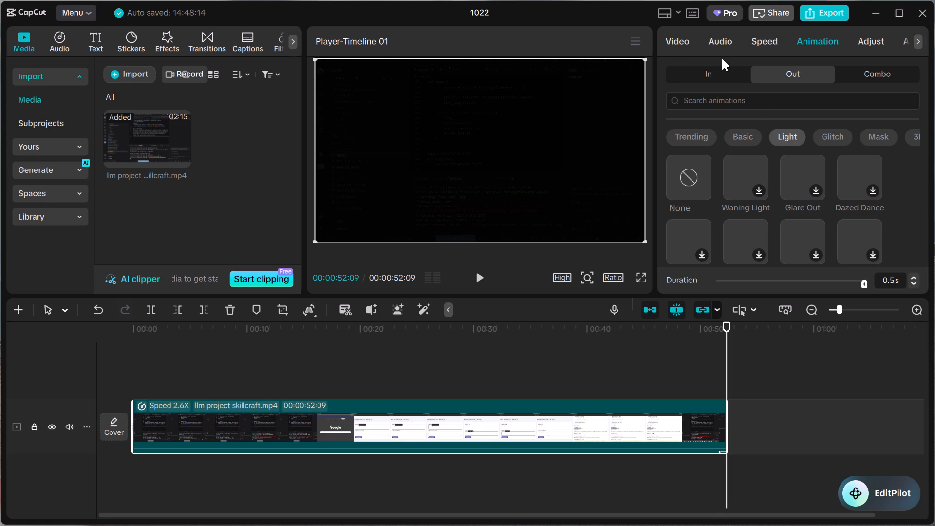
click(714, 67)
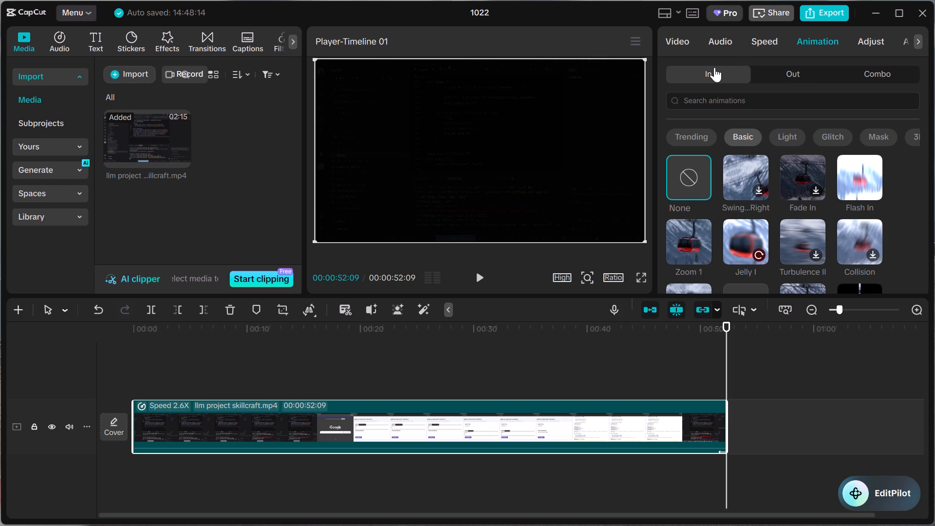
Play back the sped-up clip on the timeline to review it.
double_click(714, 67)
click(482, 277)
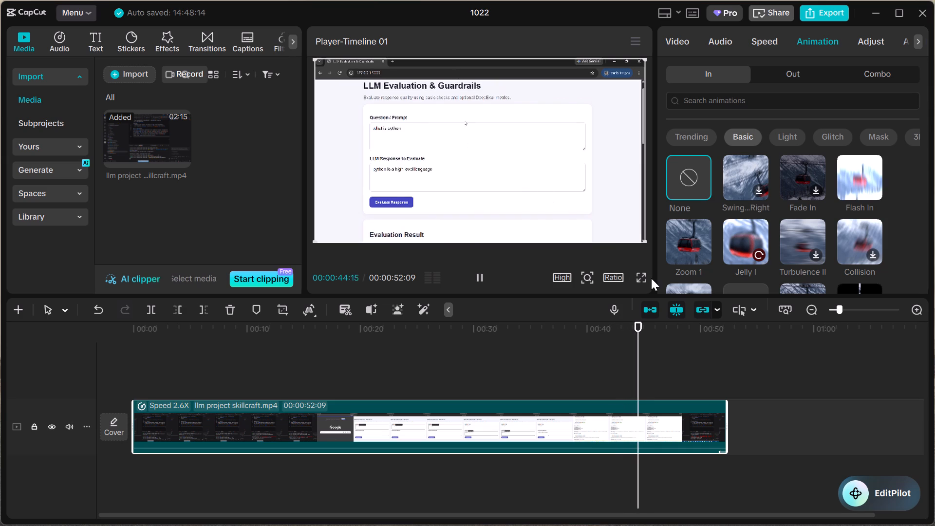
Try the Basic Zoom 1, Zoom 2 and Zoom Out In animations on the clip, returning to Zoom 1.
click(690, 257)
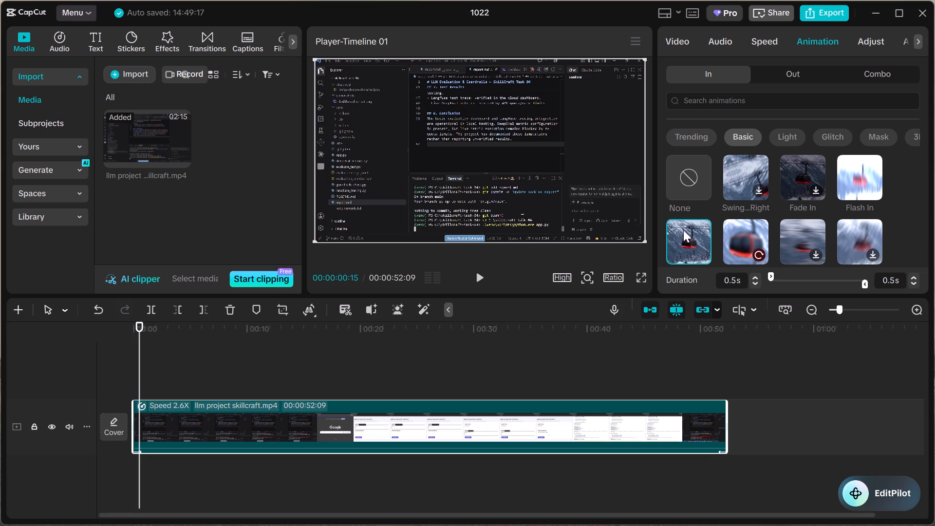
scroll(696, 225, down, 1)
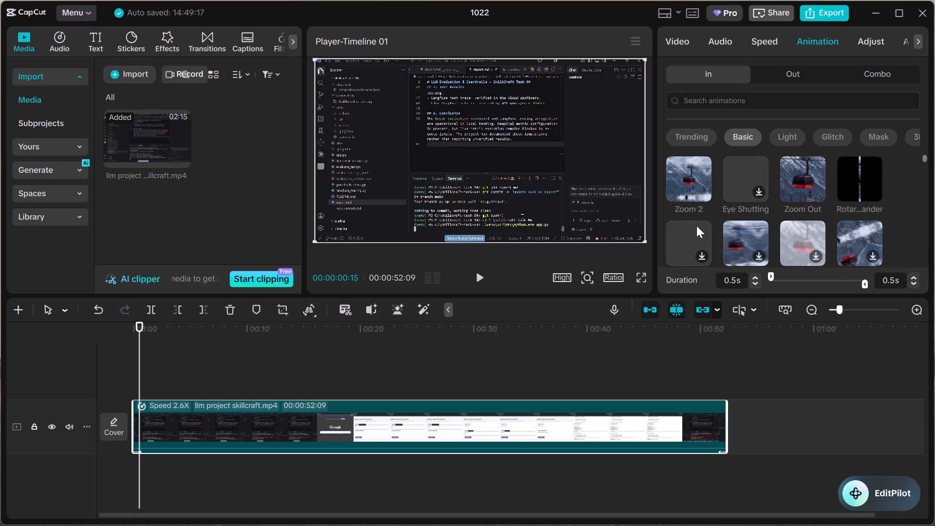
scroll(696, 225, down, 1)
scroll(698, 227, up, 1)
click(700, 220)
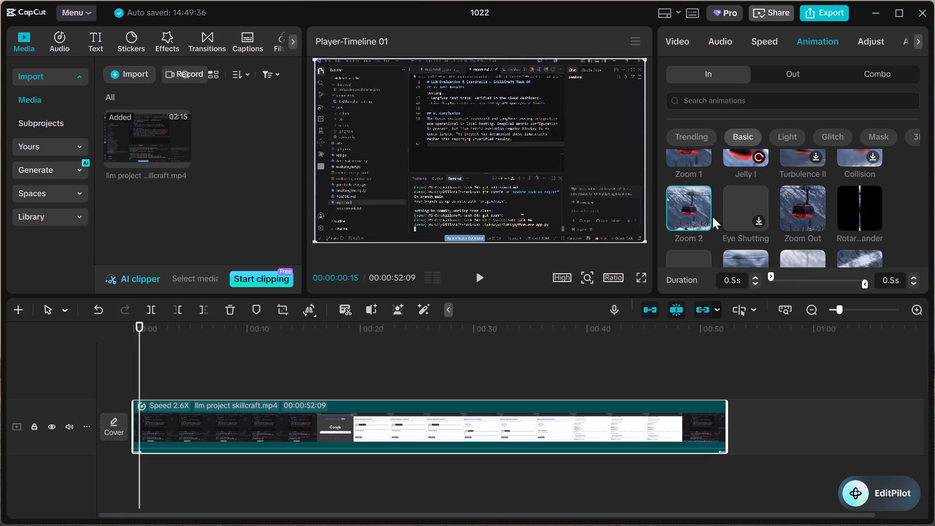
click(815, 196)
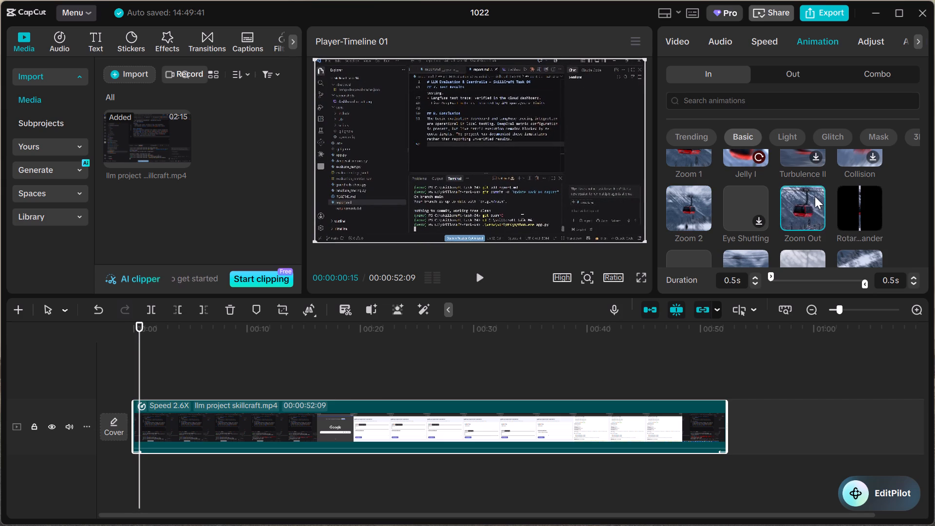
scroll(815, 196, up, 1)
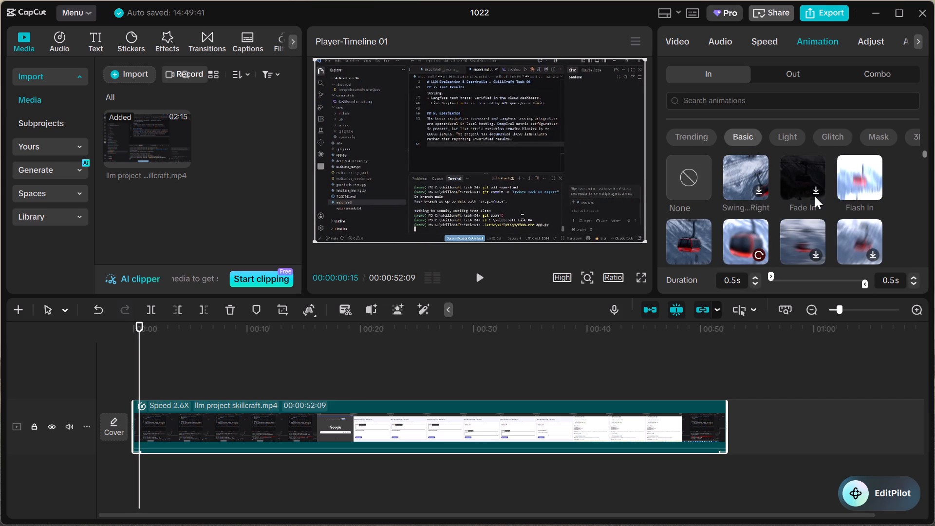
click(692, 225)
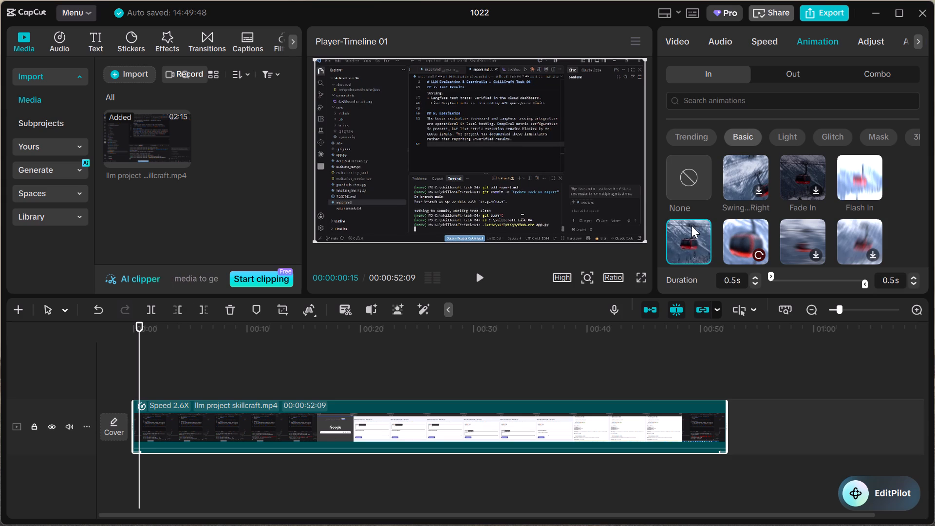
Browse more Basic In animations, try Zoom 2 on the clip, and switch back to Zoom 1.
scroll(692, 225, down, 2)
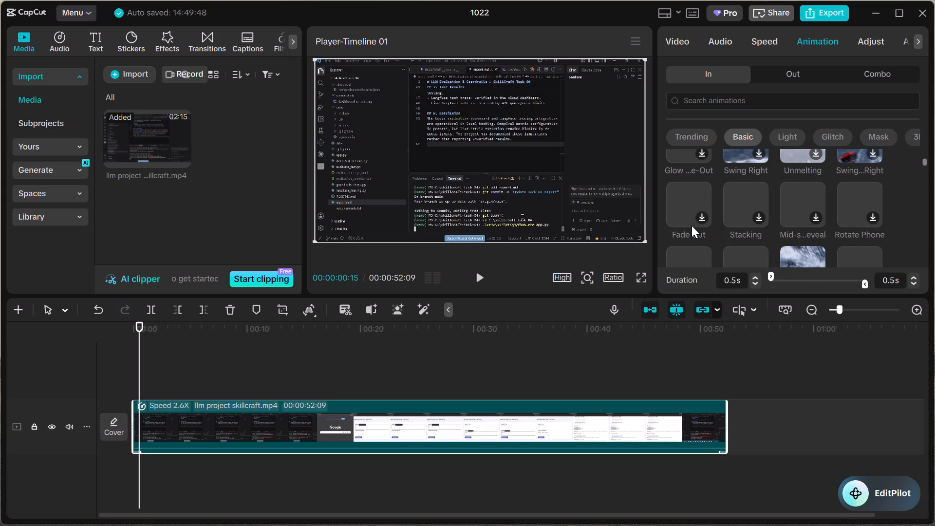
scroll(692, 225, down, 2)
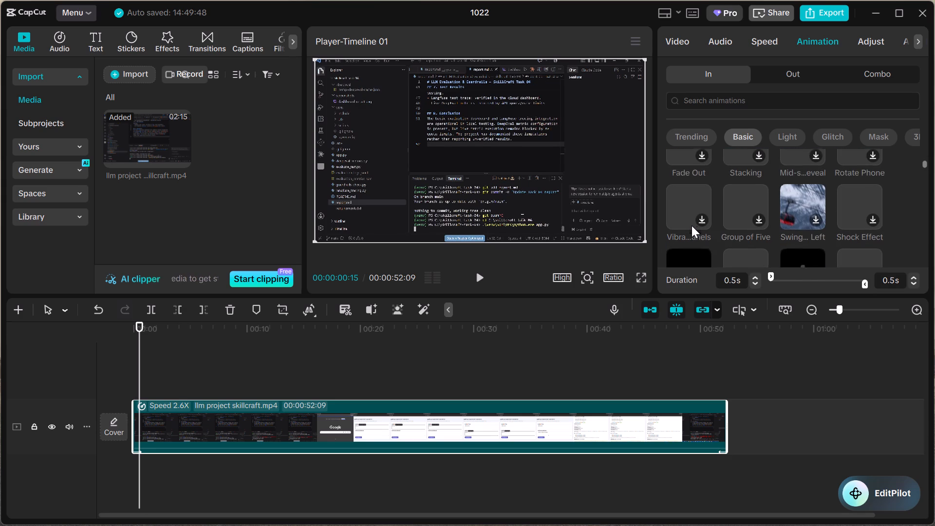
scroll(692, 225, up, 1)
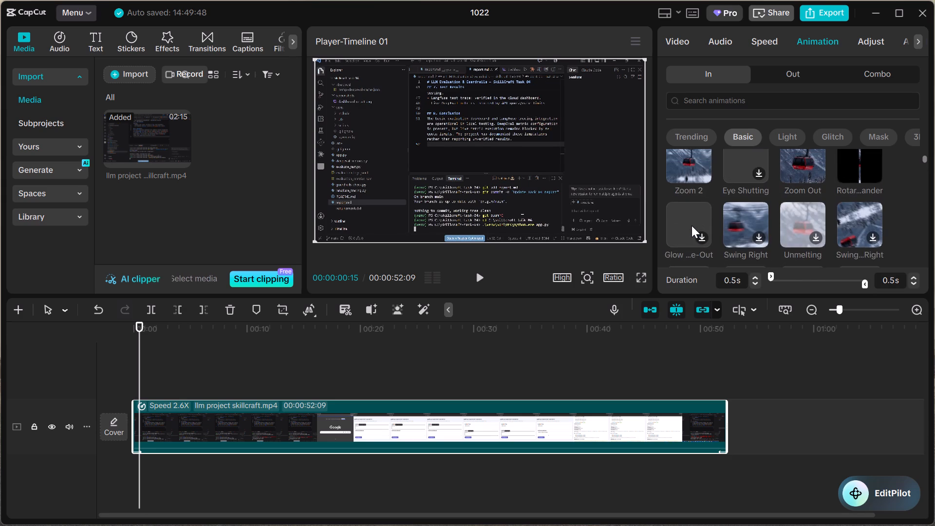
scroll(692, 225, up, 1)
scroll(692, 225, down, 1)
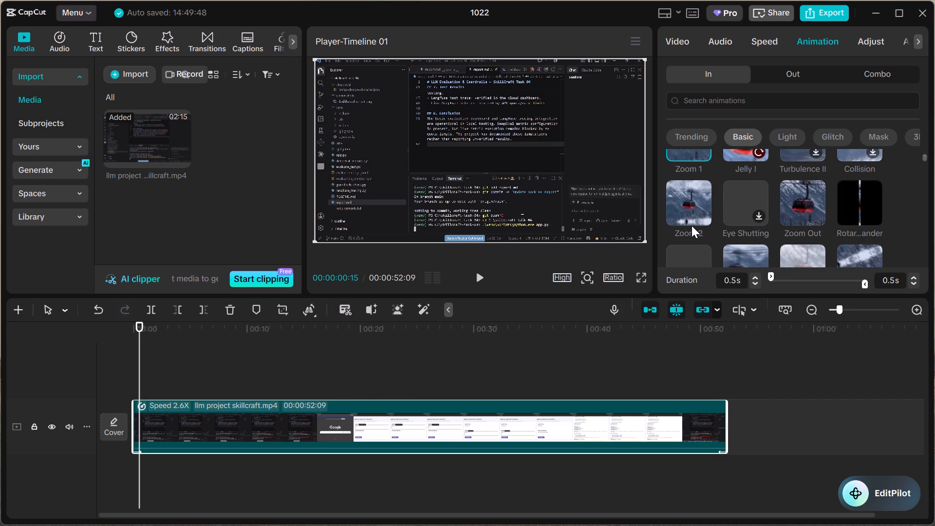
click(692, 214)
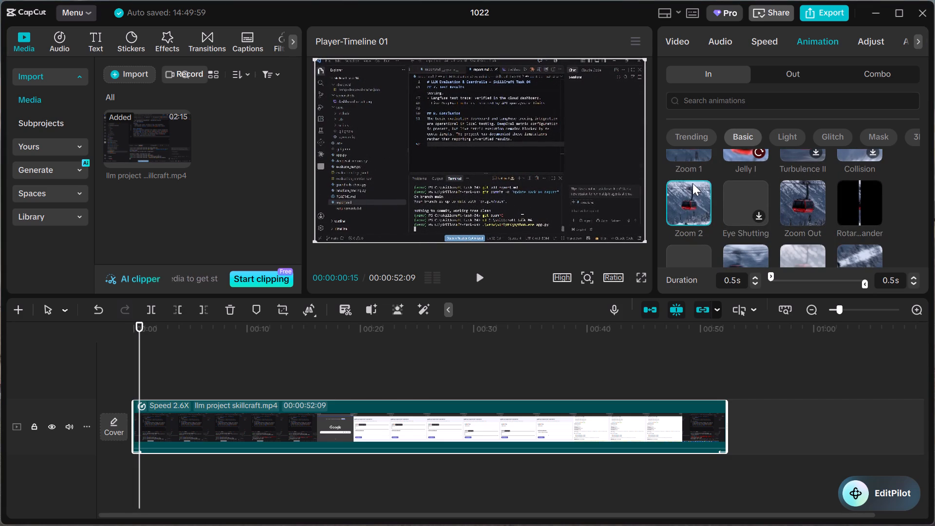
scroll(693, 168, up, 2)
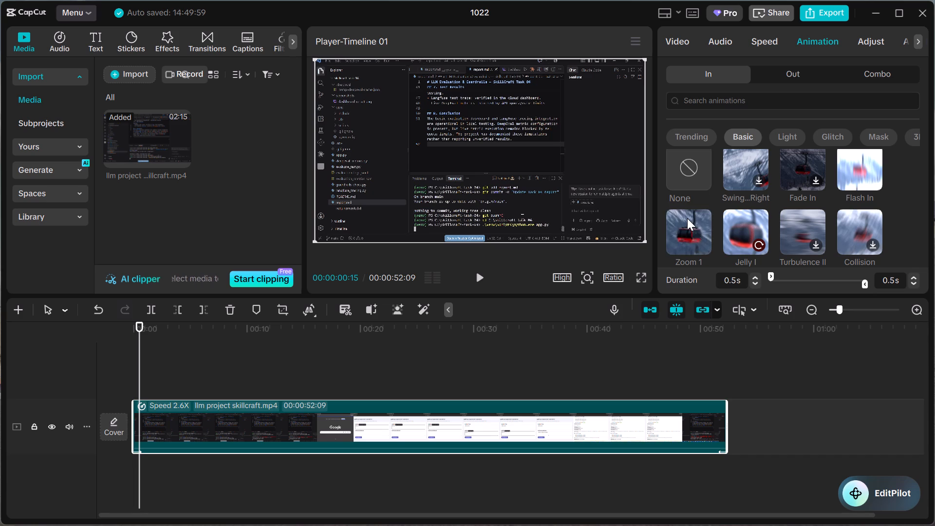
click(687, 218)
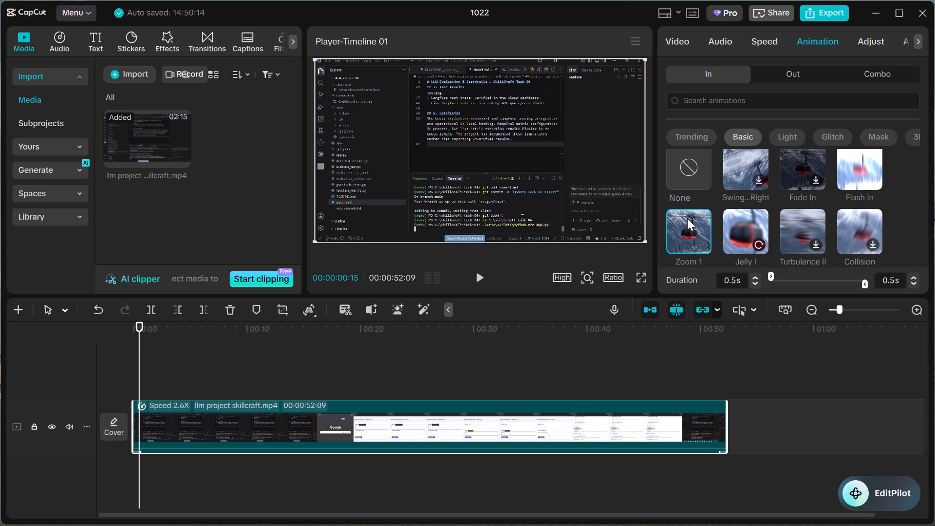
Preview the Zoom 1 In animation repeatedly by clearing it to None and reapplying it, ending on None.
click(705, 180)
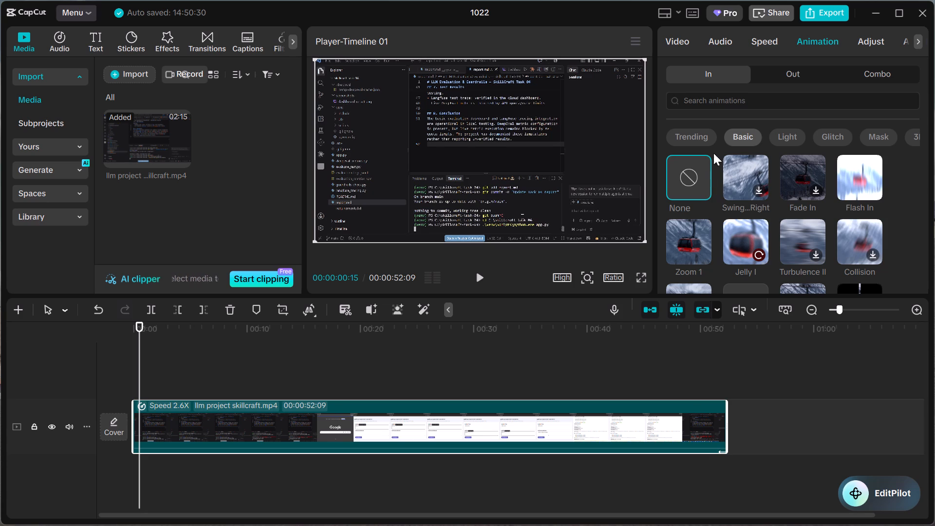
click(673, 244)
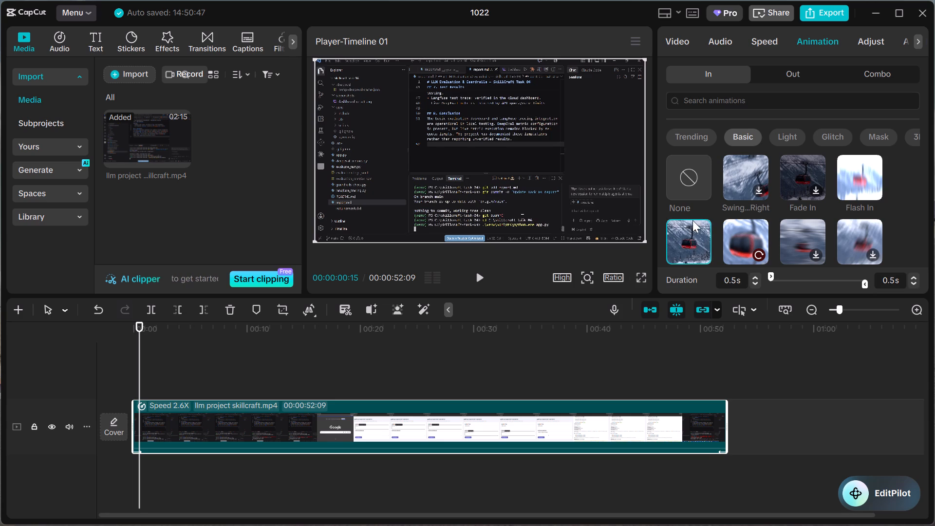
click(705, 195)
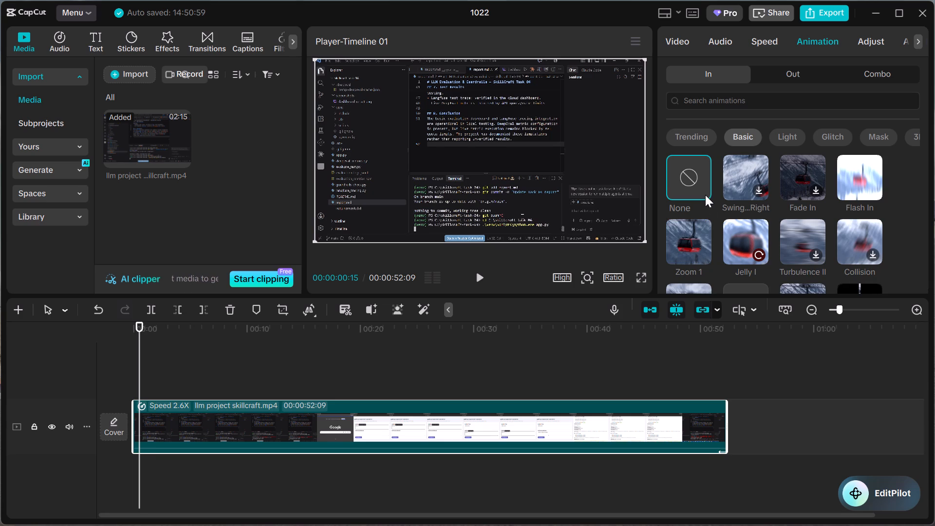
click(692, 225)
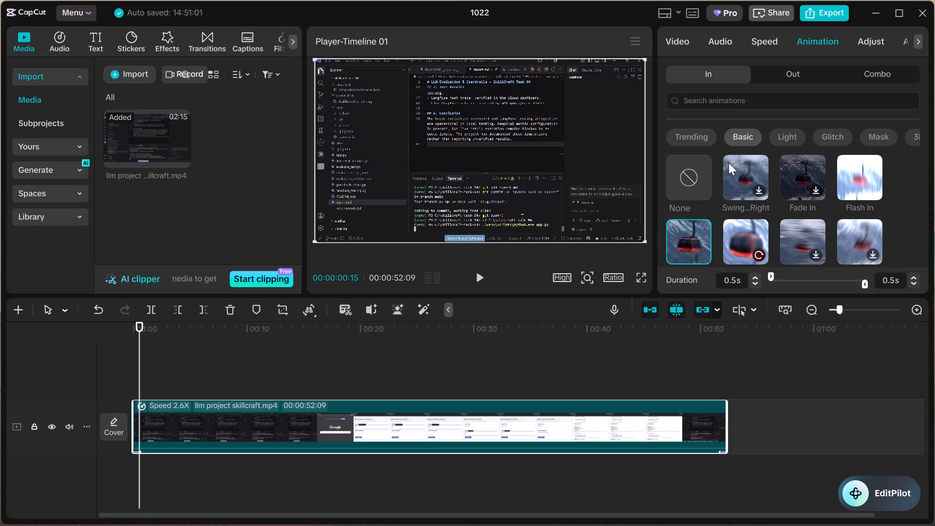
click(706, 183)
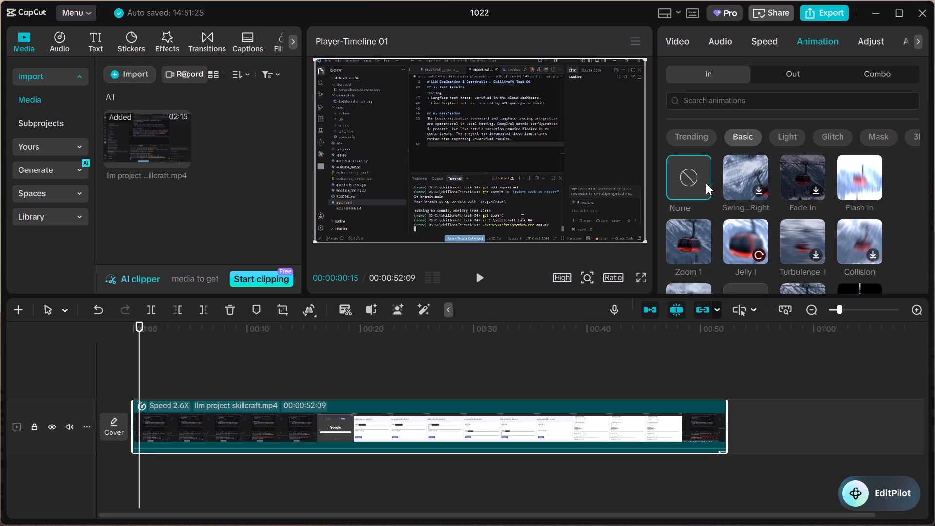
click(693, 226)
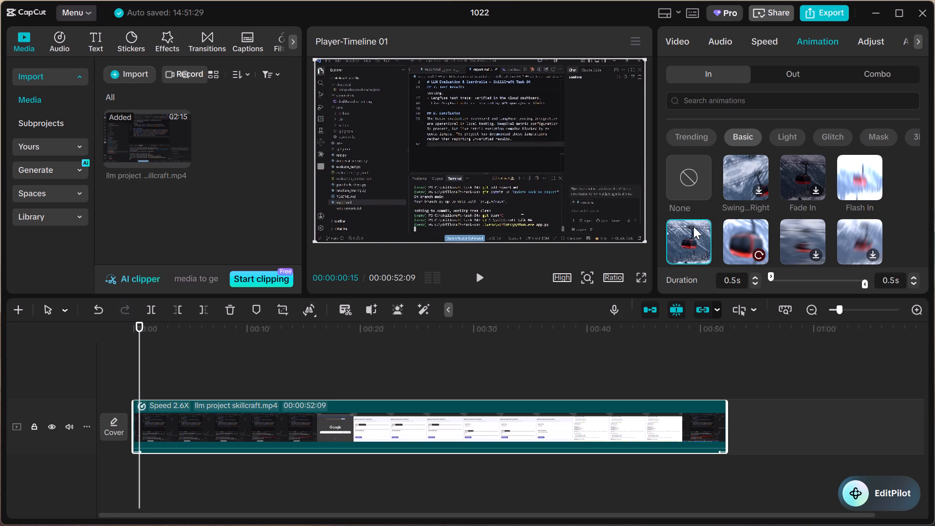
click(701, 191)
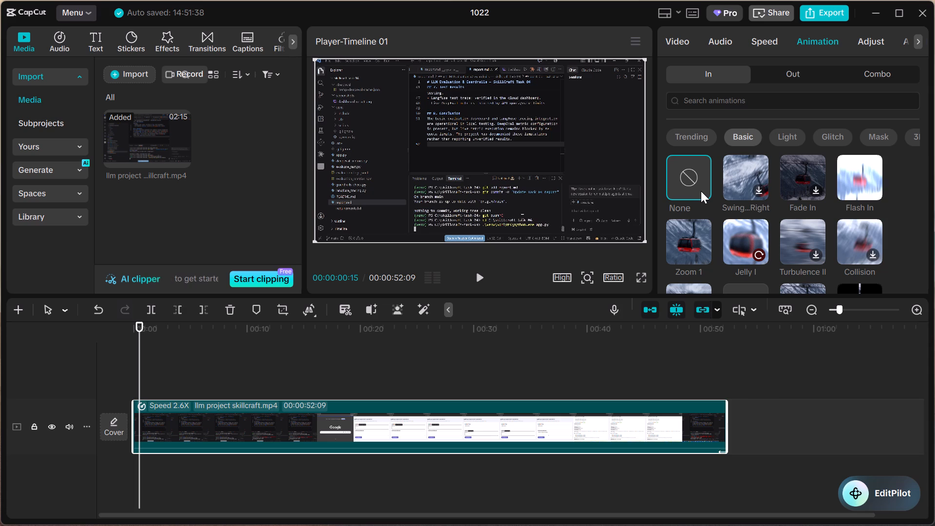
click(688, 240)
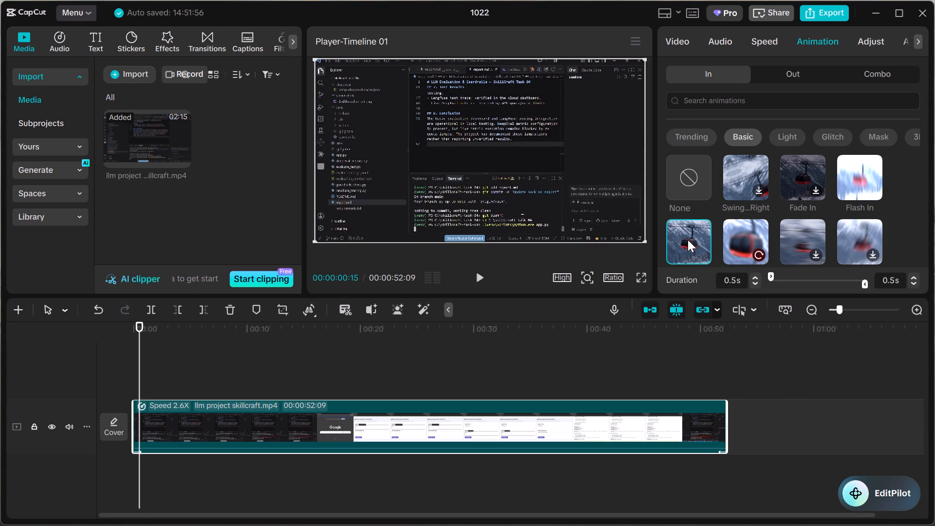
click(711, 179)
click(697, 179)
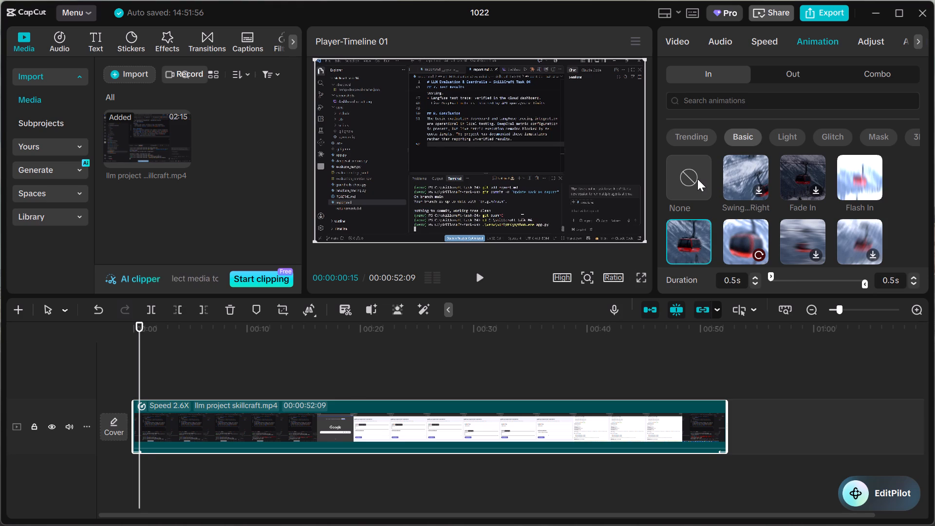
Check the Light category of In animations and apply the Basic Zoom 1 animation as the clip's In animation.
click(779, 136)
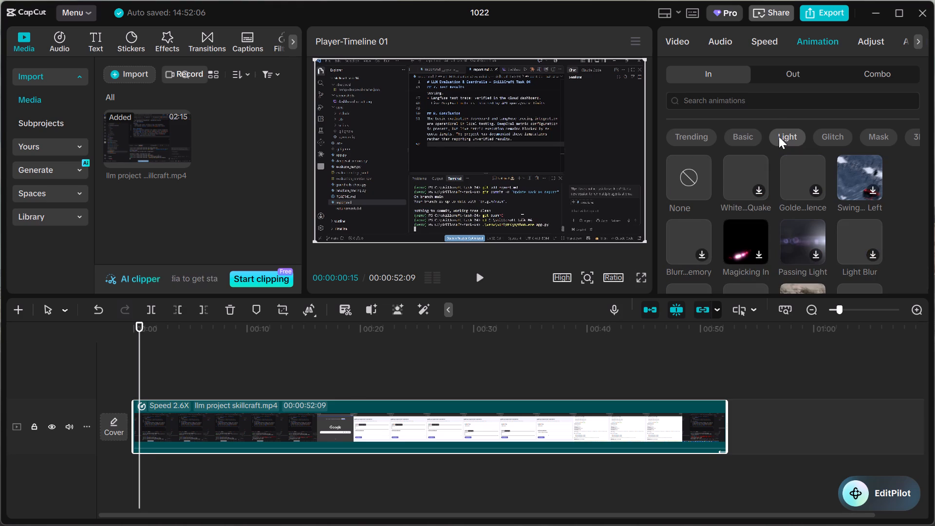
click(749, 137)
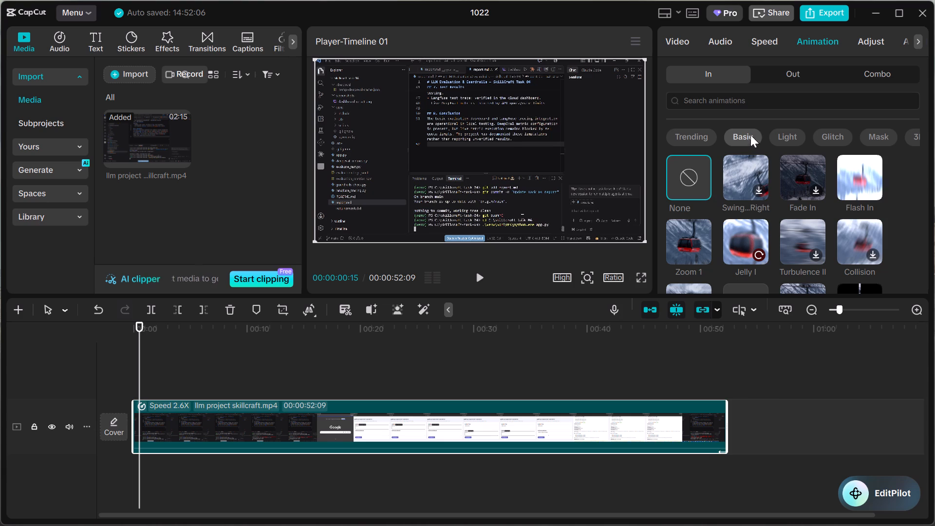
click(697, 239)
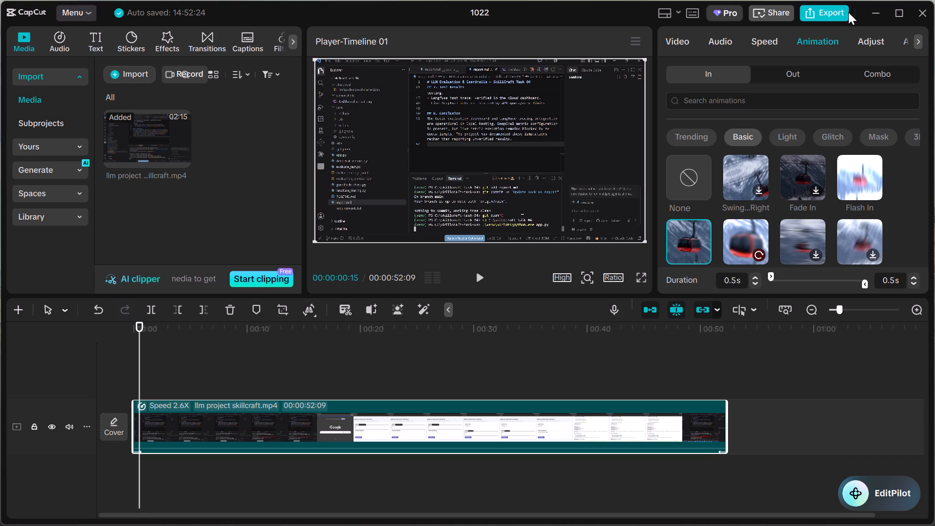
Minimize CapCut, open Loggy3 from the desktop, dismiss the Windows Security notification, and start a recording session.
click(877, 14)
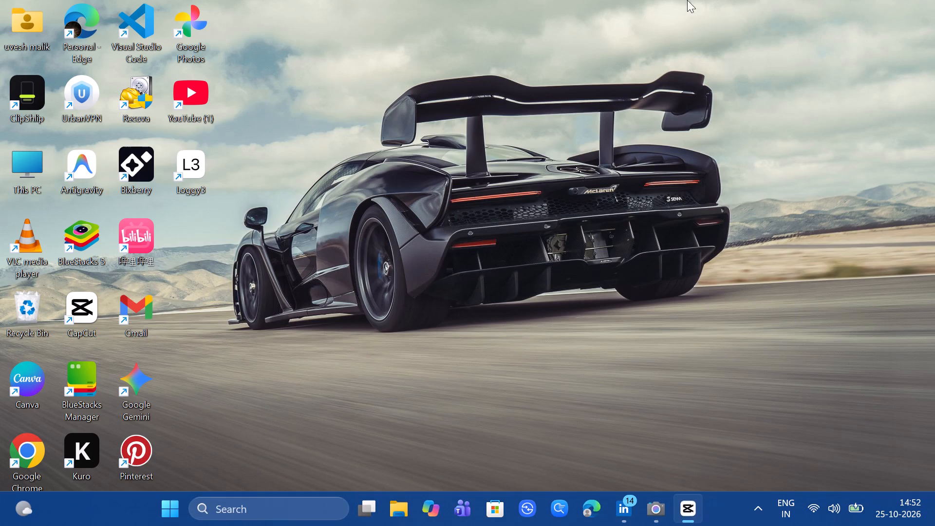
click(179, 171)
double_click(179, 171)
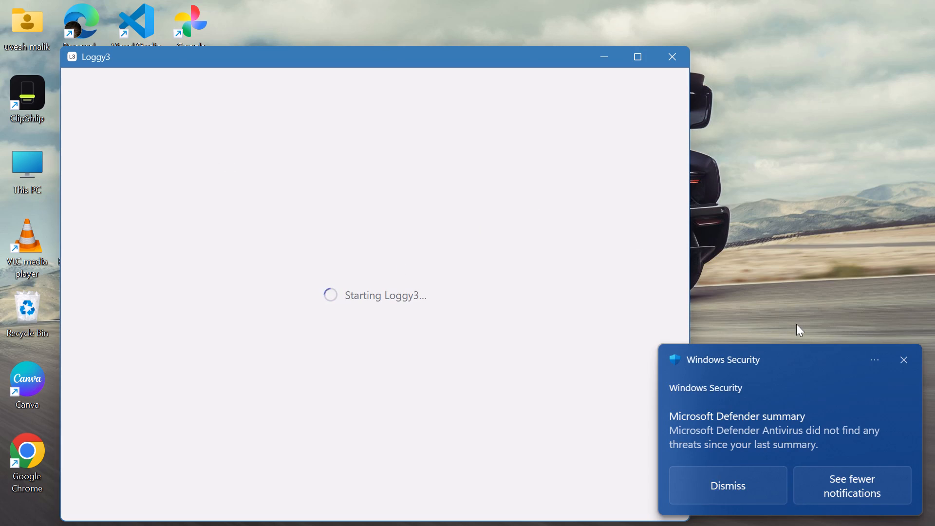
click(903, 357)
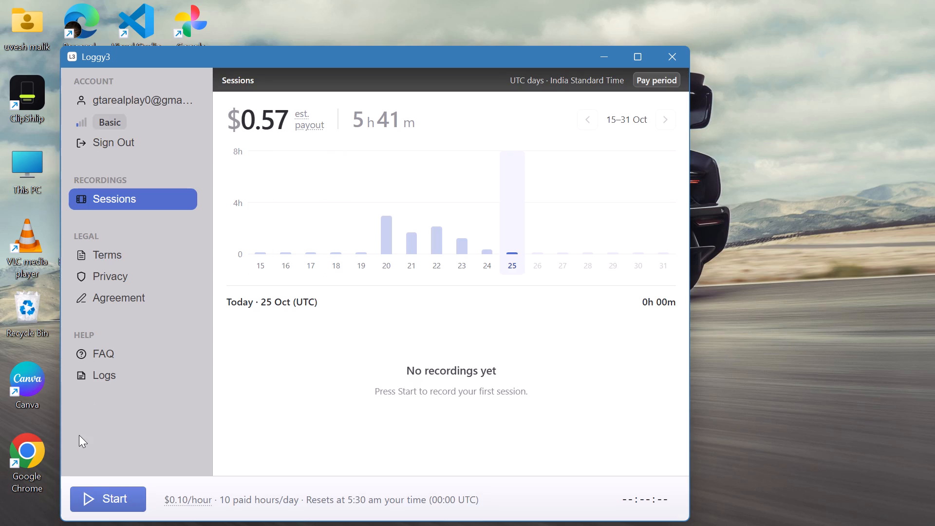
click(94, 498)
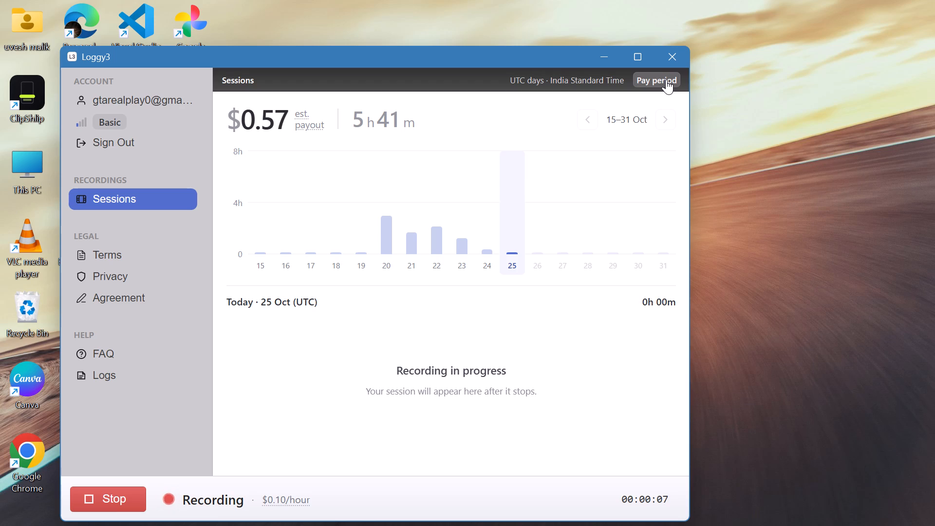
Check the Loggy3 sessions chart in Month view and return it to Pay period view.
click(655, 75)
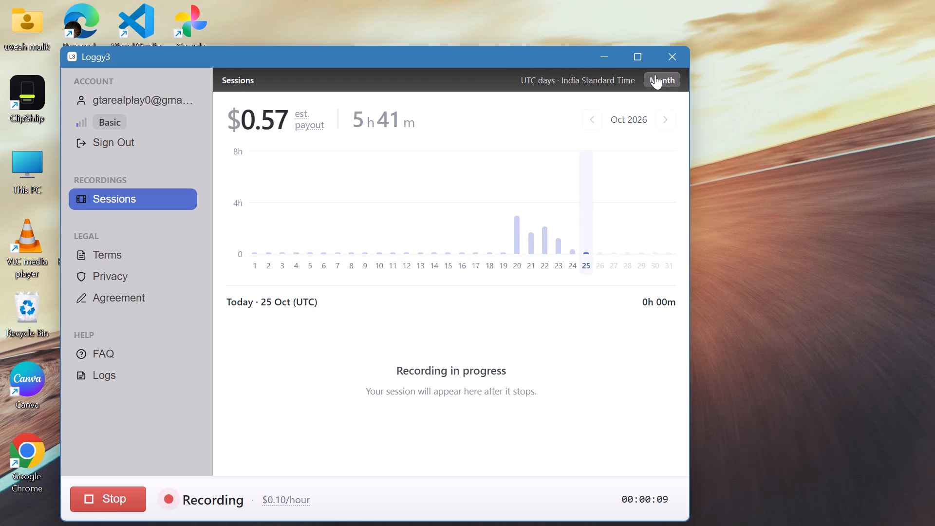
click(655, 75)
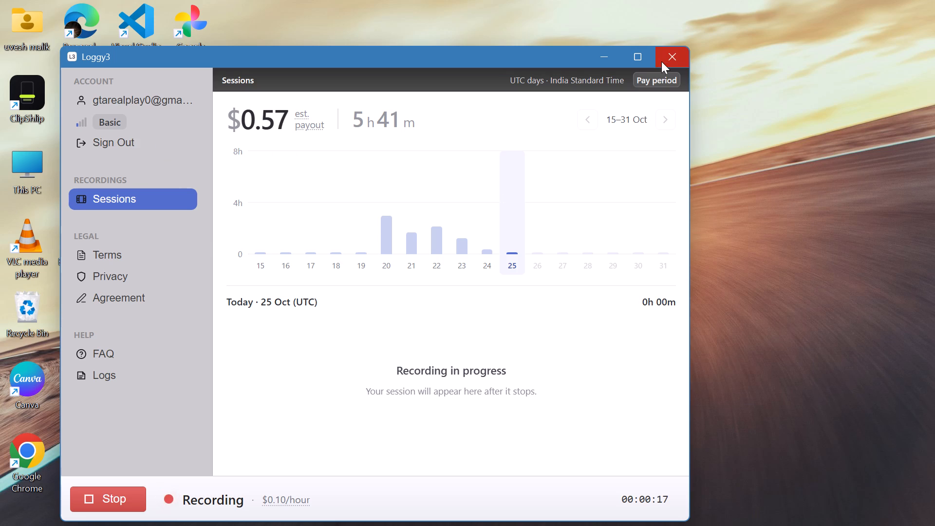
Minimize Loggy3 and switch back to CapCut.
click(609, 60)
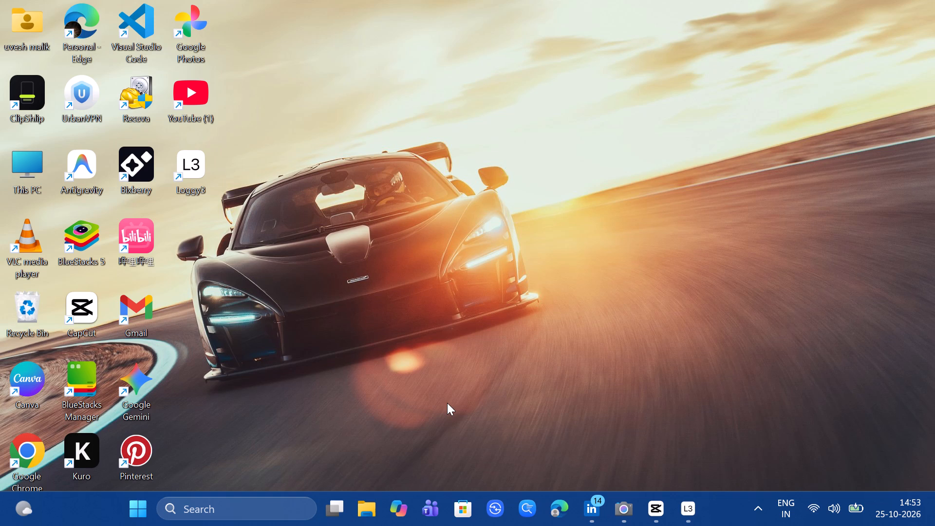
click(664, 509)
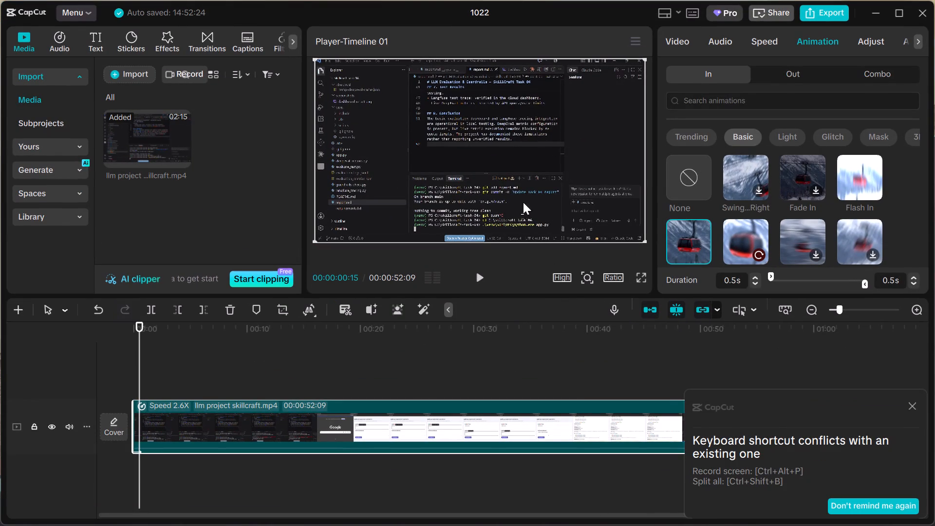
Play back the sped-up clip from the beginning of the timeline.
scroll(483, 180, down, 1)
scroll(483, 180, up, 2)
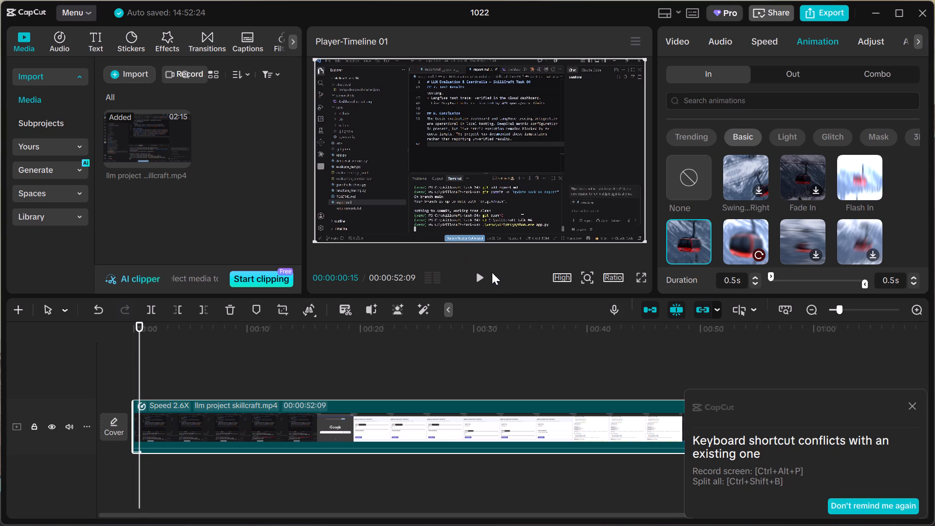
click(484, 271)
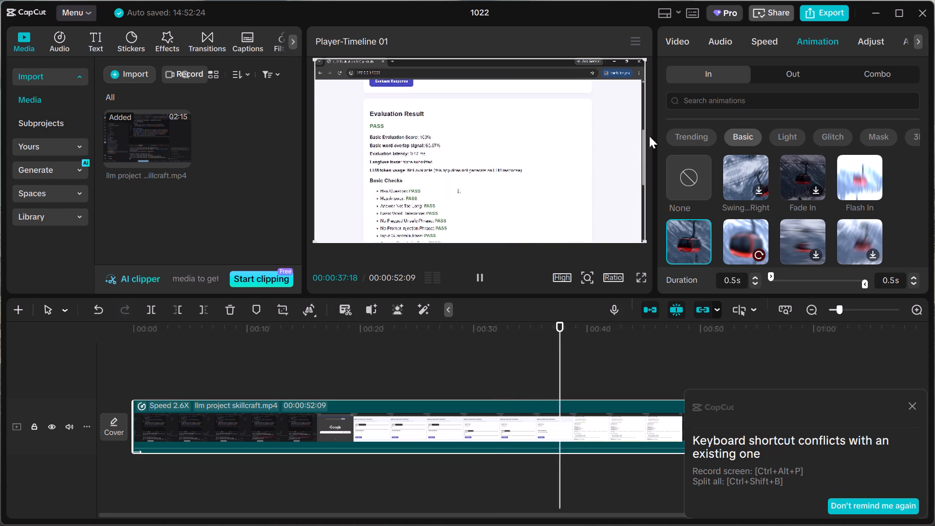
Review the Out and Combo animation options and preview the clip's Zoom 1 In animation again.
click(785, 75)
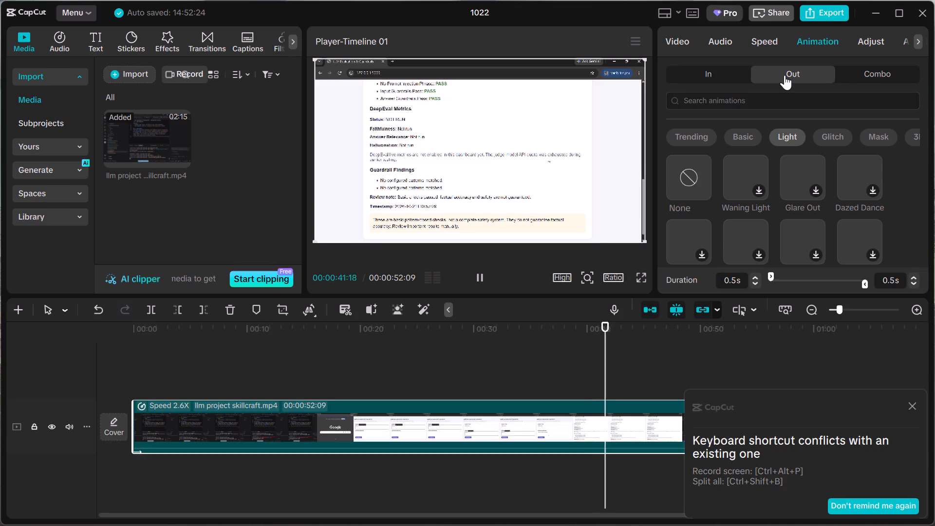
click(860, 69)
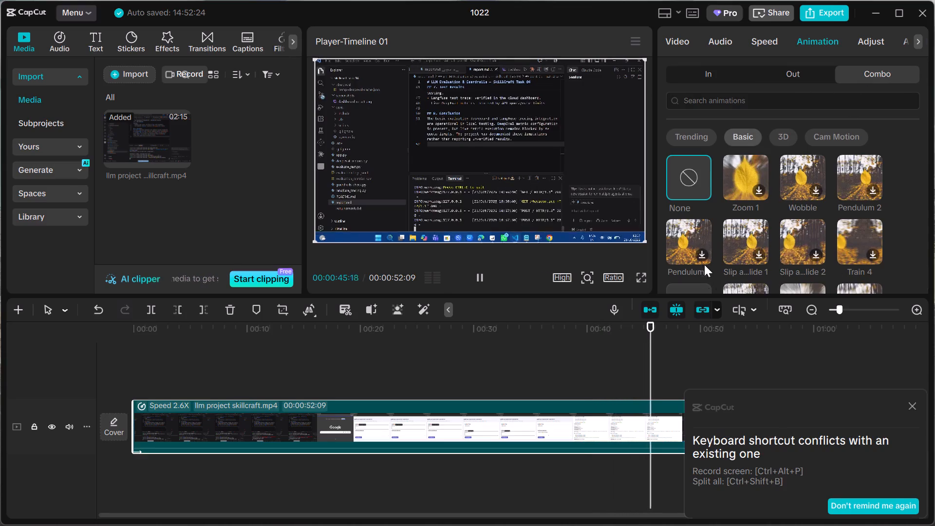
scroll(708, 248, down, 1)
scroll(708, 248, up, 2)
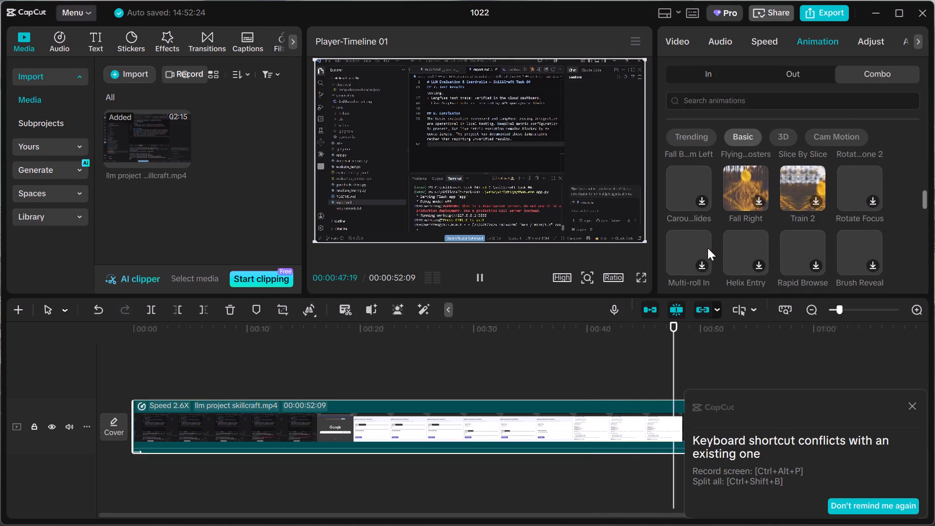
scroll(708, 248, up, 7)
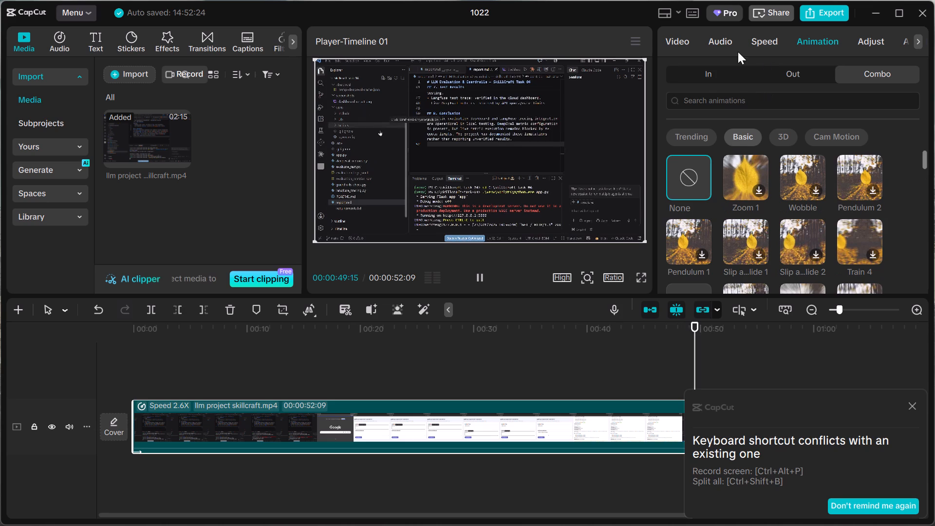
click(704, 70)
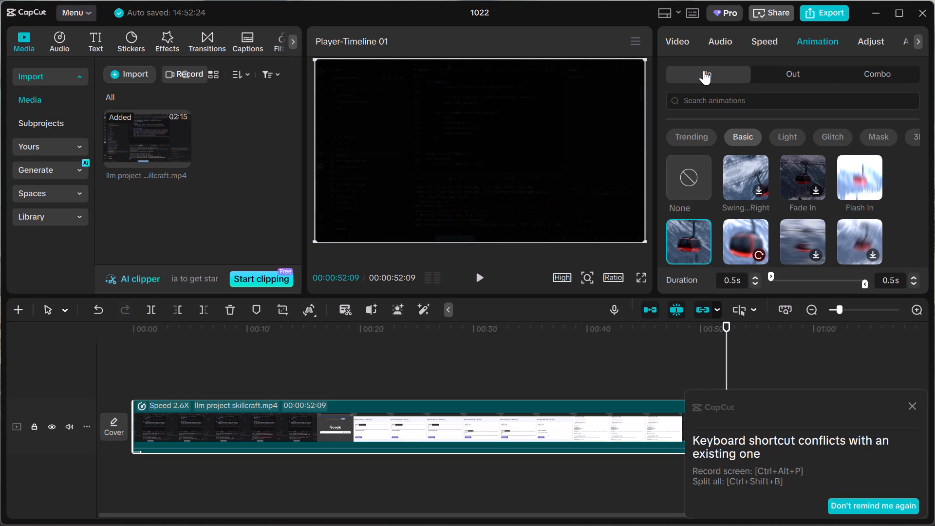
click(672, 233)
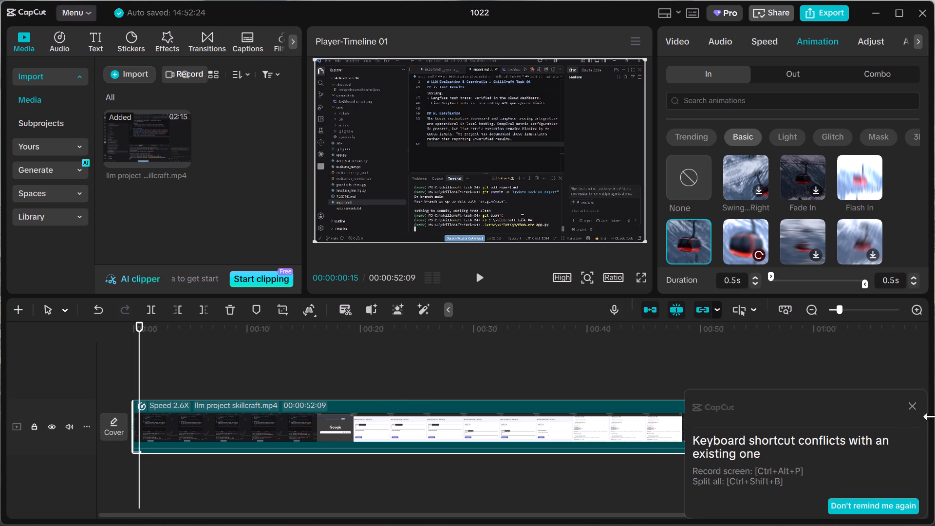
Dismiss the keyboard shortcut conflict notice and trim the end of the clip to a duration of 00:00:46:07.
click(916, 404)
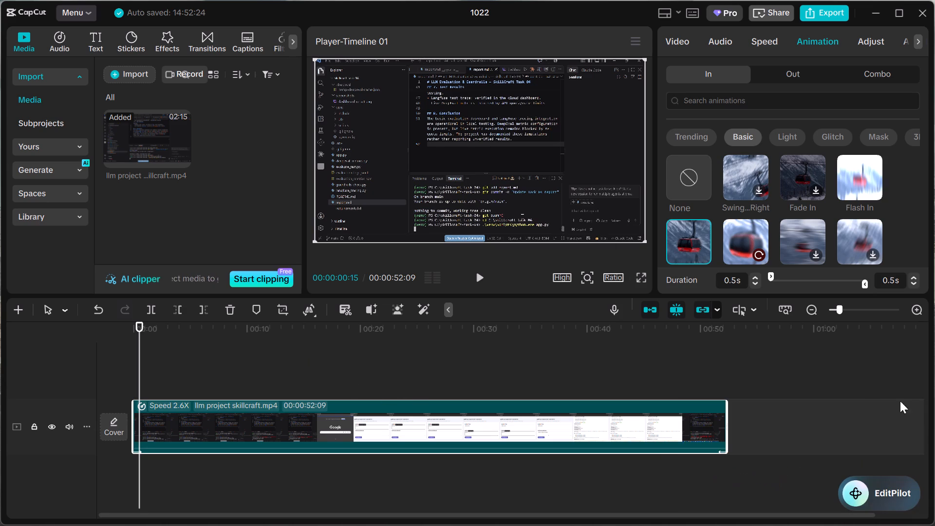
drag(725, 427, 675, 428)
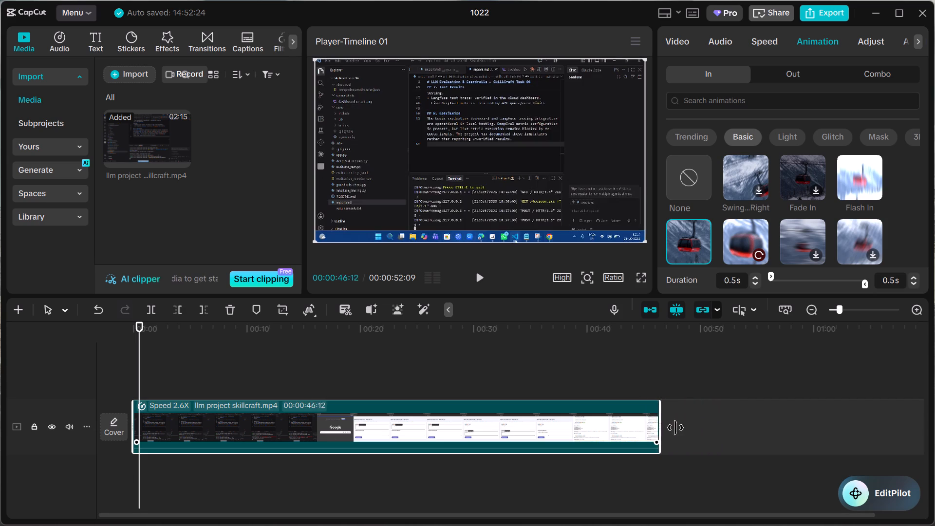
drag(675, 428, 656, 432)
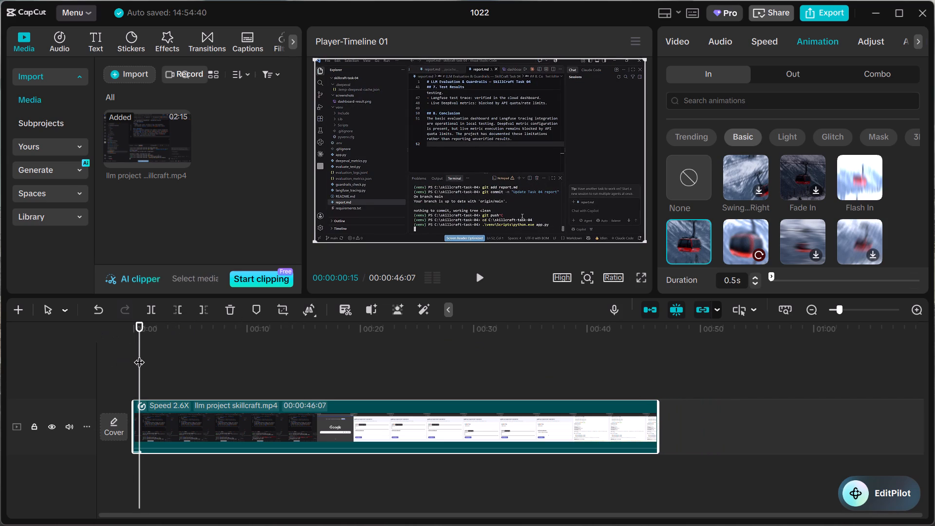
Scrub through the trimmed clip to 00:00:18:15 and replay its Zoom 1 In animation.
drag(139, 355, 278, 354)
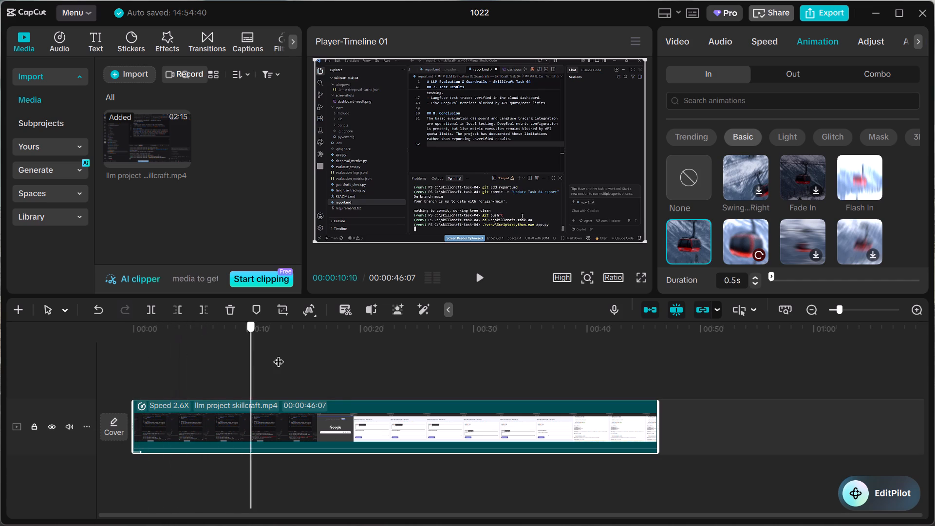
drag(278, 354, 343, 355)
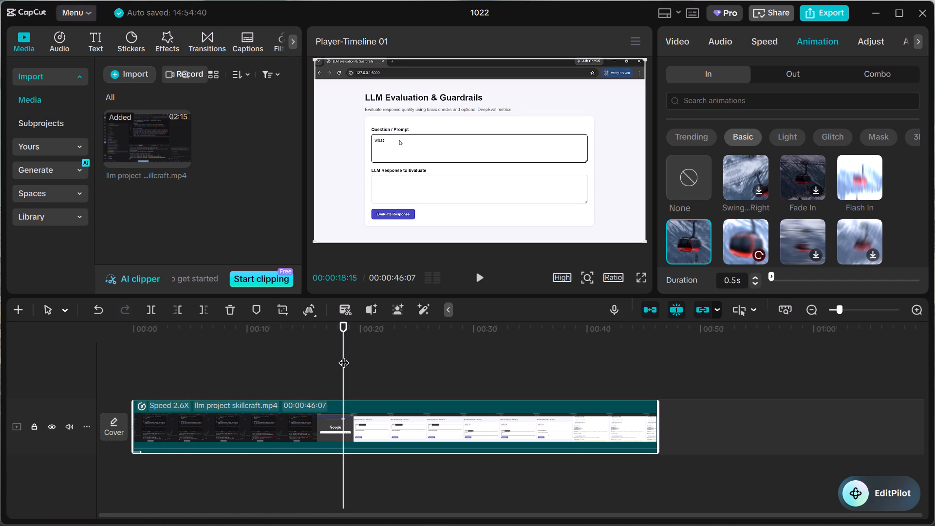
click(699, 256)
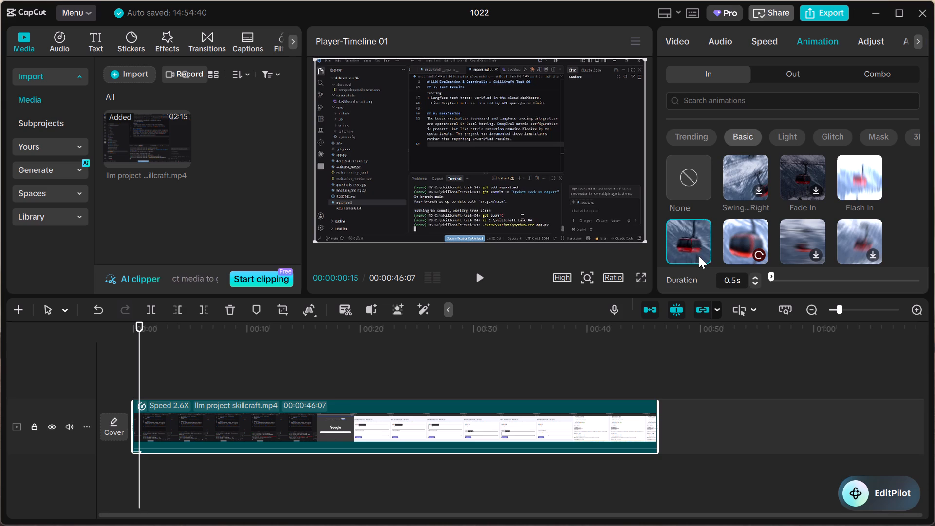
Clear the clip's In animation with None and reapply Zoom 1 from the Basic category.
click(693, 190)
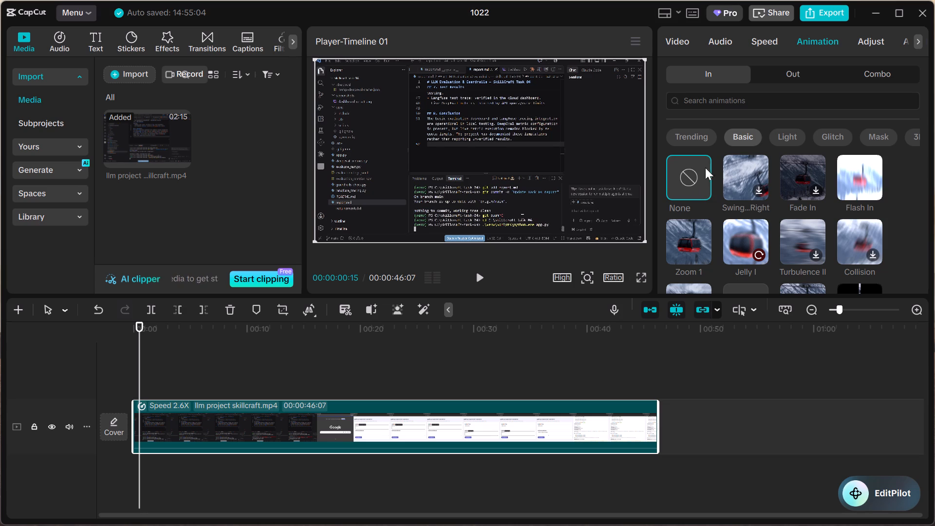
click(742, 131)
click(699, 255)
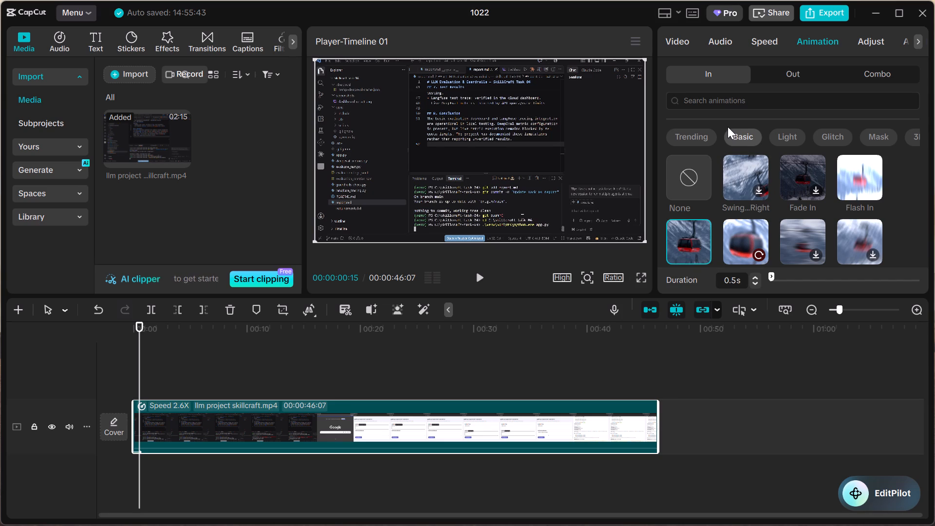
Look through the Trending and Basic In animations, the Out and Combo animations, and the clip's Standard speed settings.
click(707, 136)
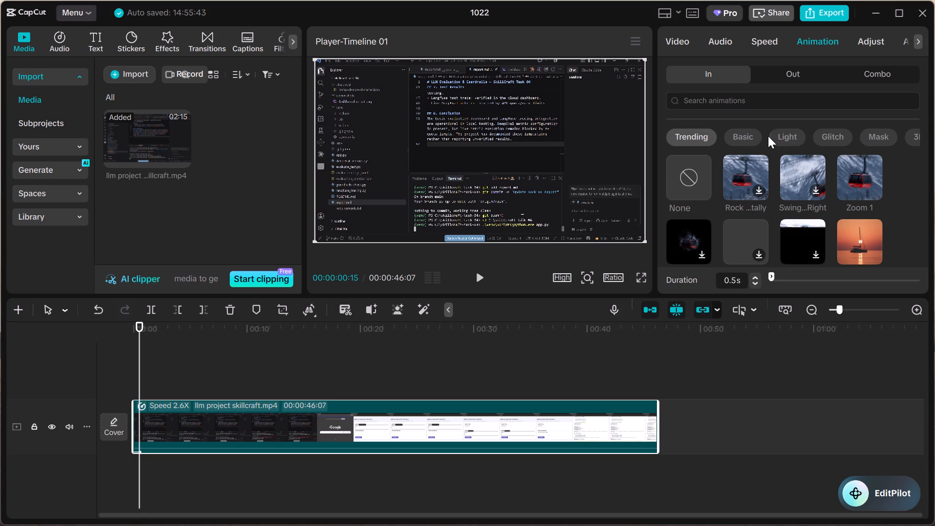
click(751, 140)
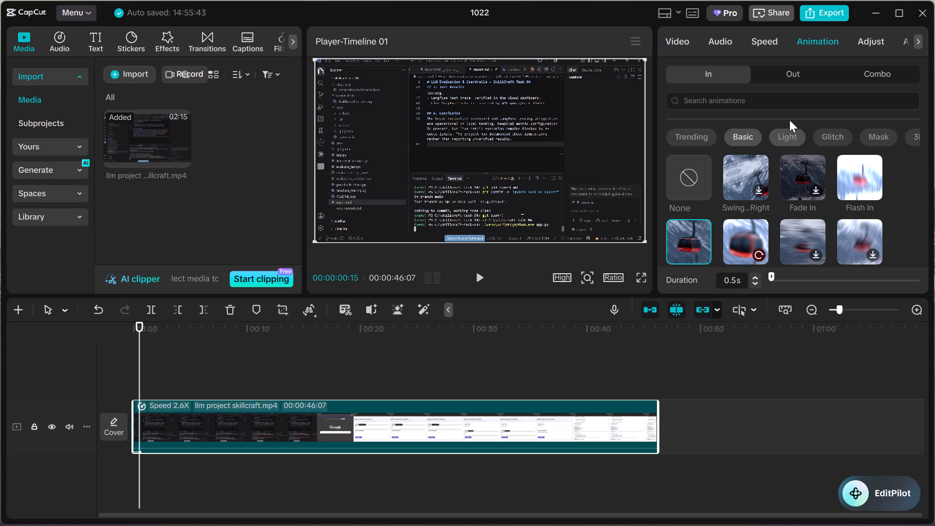
click(784, 79)
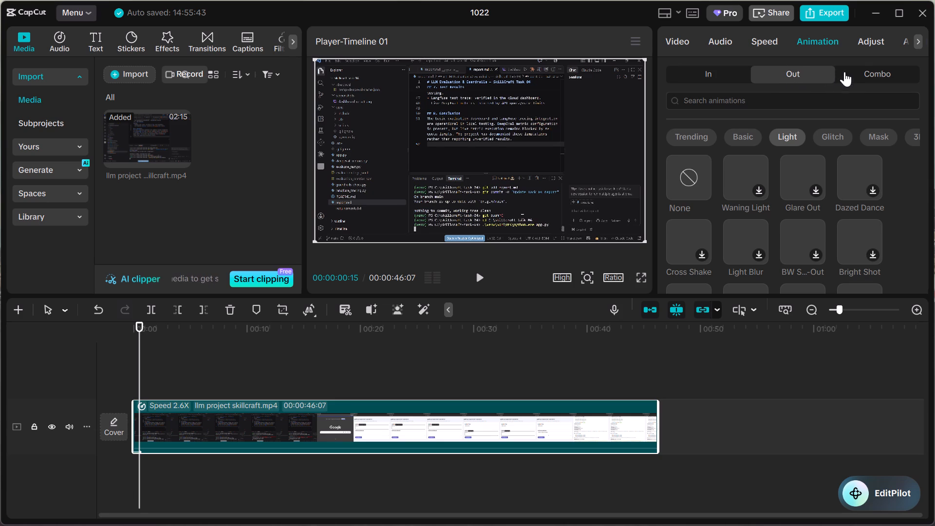
click(862, 68)
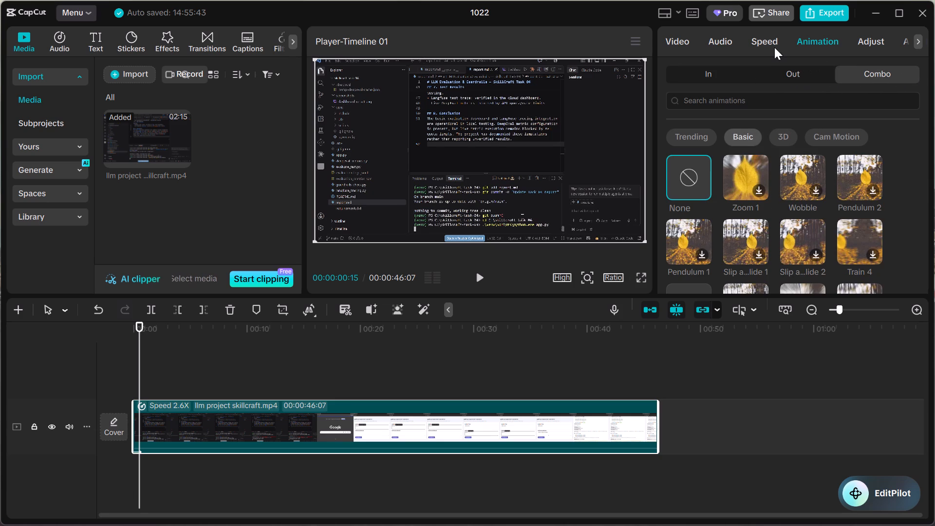
click(773, 46)
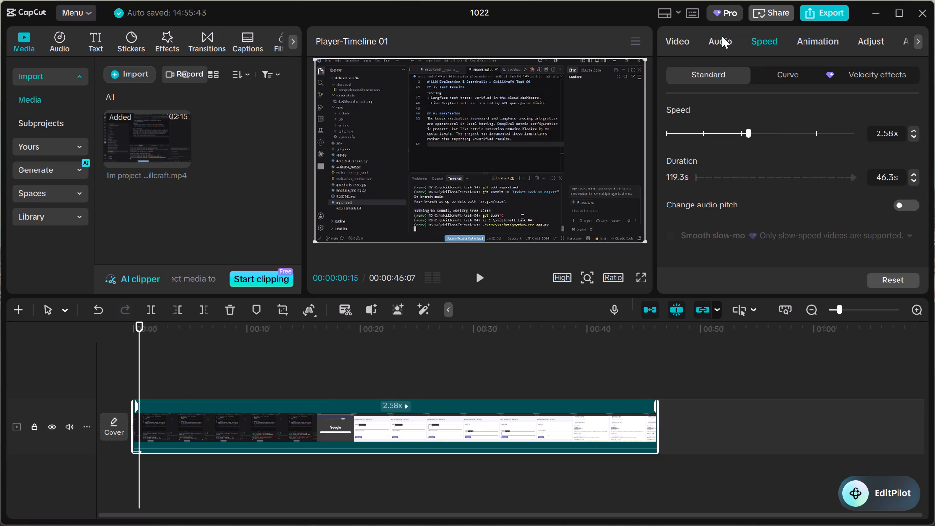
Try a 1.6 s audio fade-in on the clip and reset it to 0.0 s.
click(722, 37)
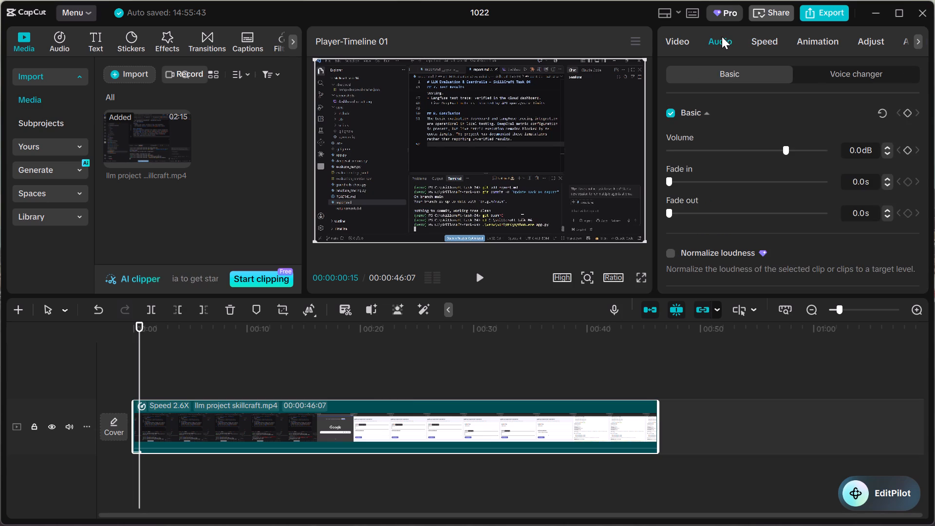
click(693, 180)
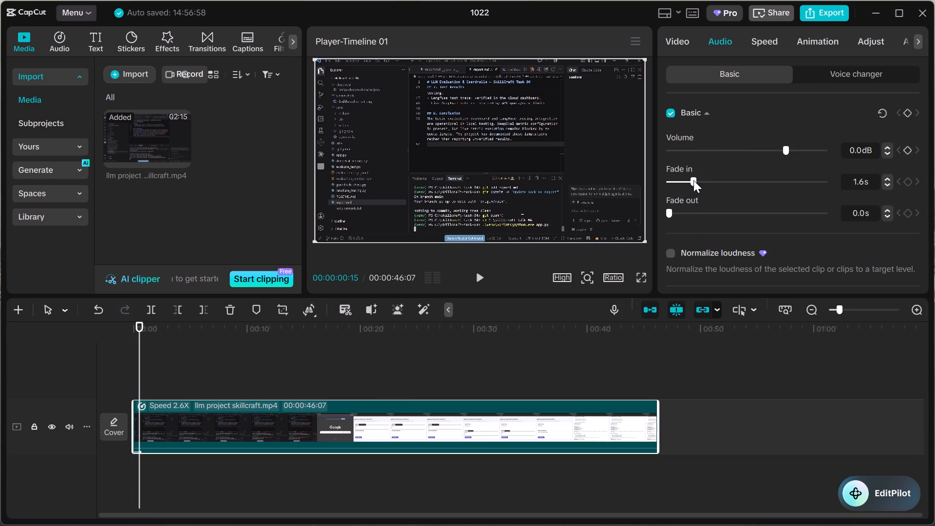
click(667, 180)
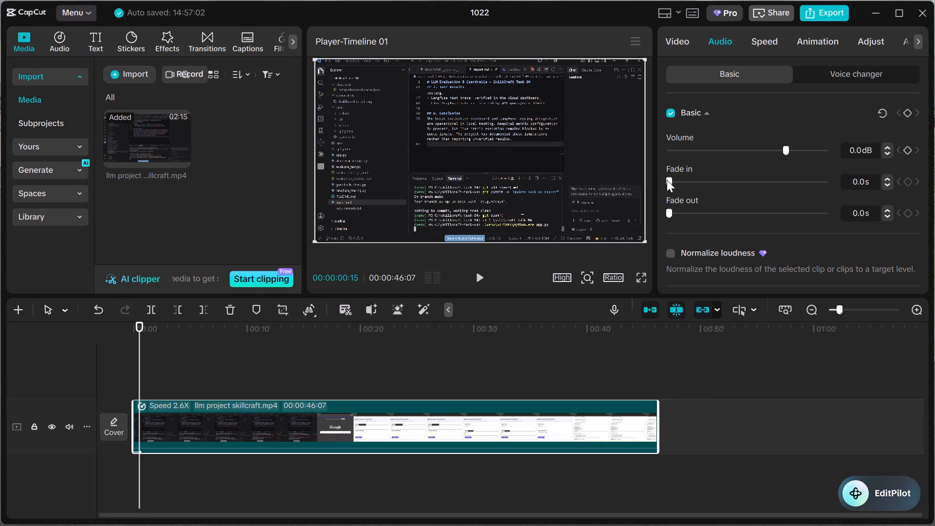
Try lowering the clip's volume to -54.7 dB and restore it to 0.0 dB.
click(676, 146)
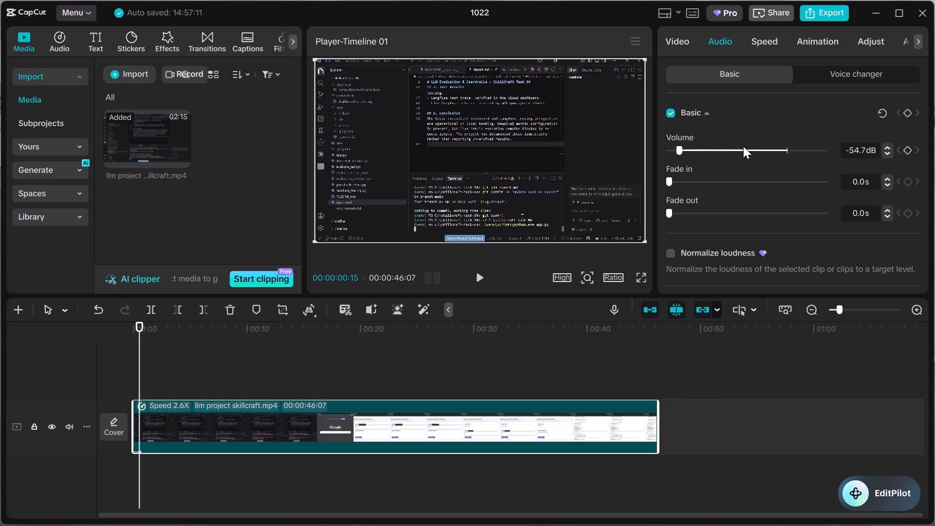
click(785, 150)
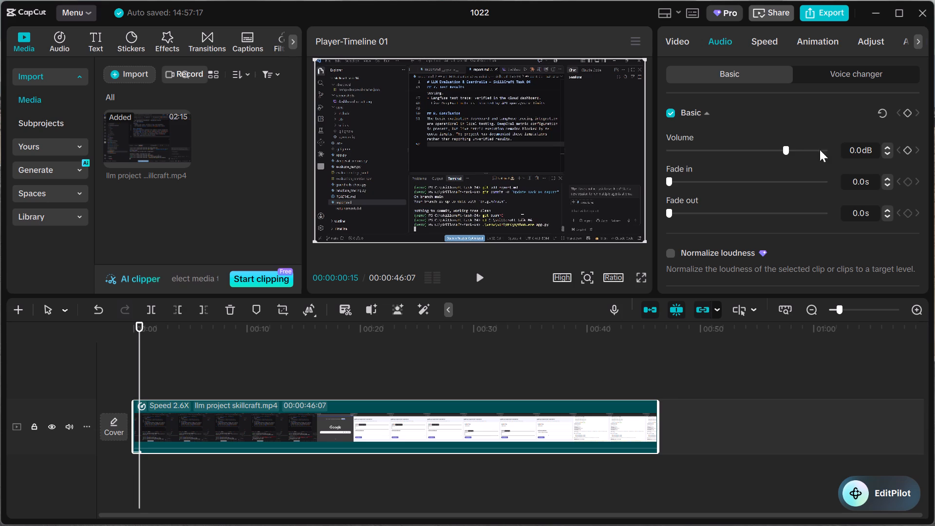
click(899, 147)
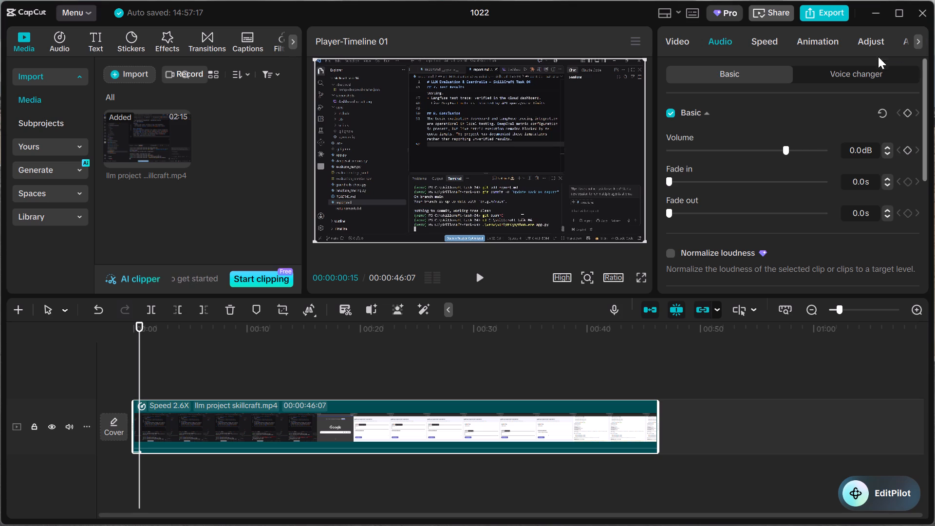
Check the Voice changer options and the clip's Basic Adjust settings.
click(868, 74)
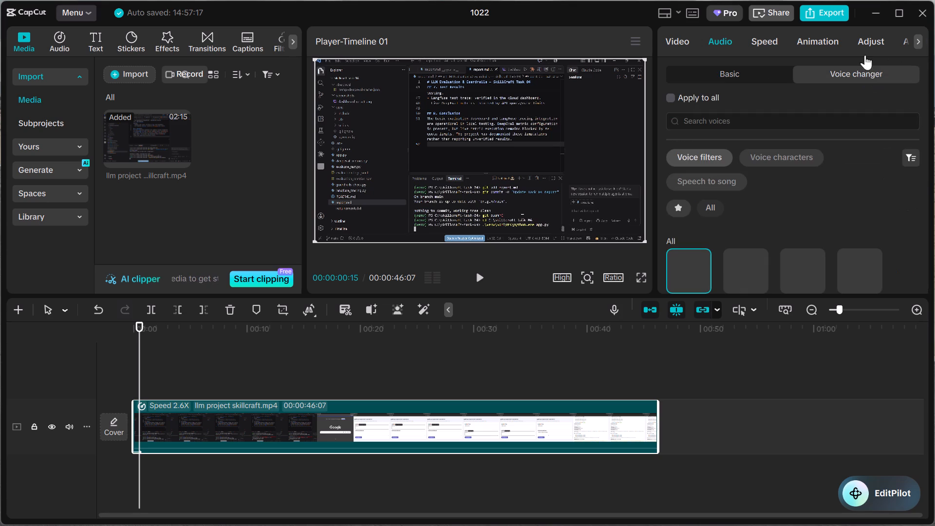
click(863, 40)
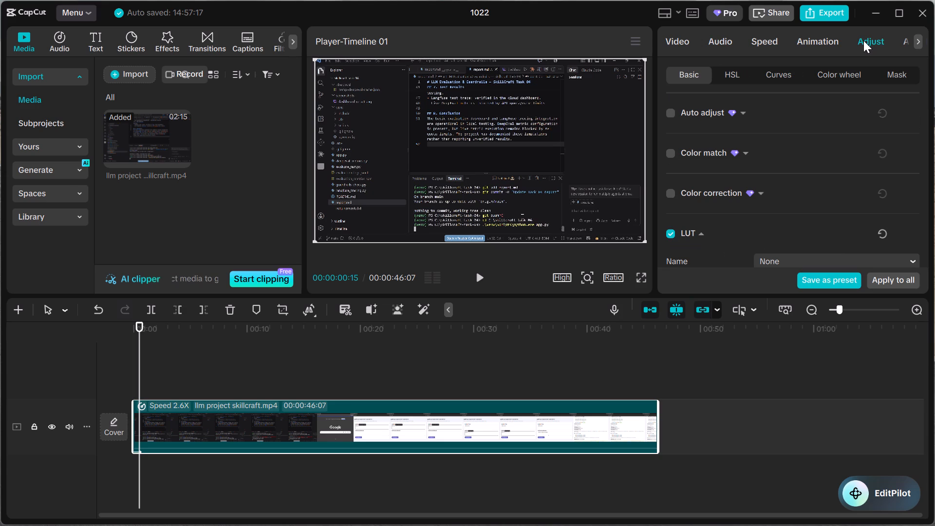
click(863, 40)
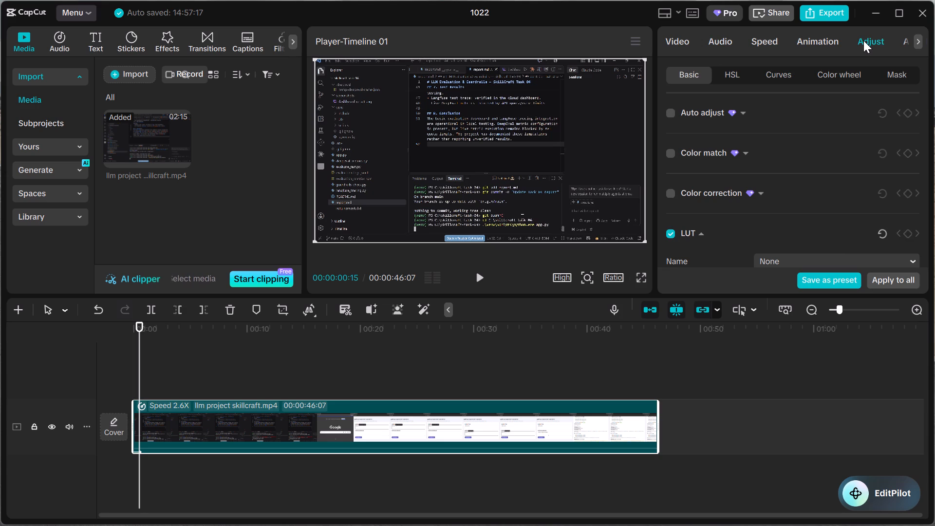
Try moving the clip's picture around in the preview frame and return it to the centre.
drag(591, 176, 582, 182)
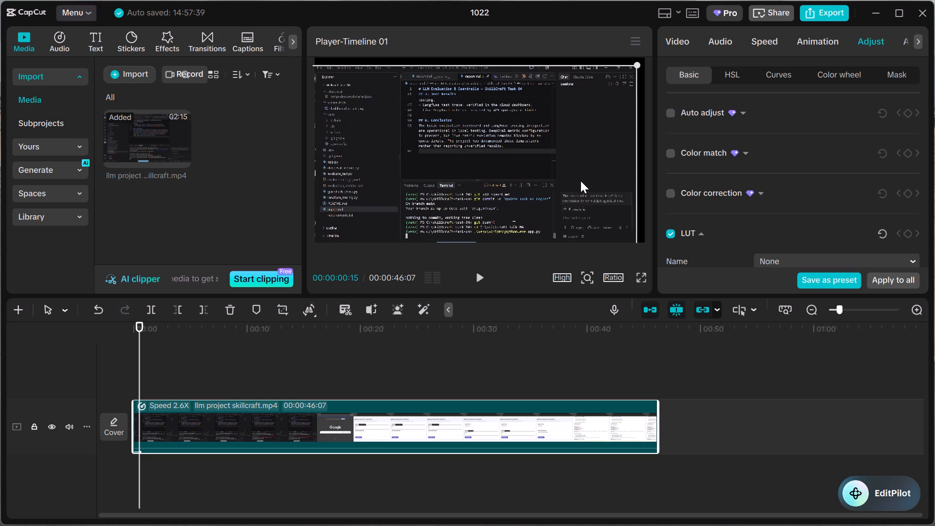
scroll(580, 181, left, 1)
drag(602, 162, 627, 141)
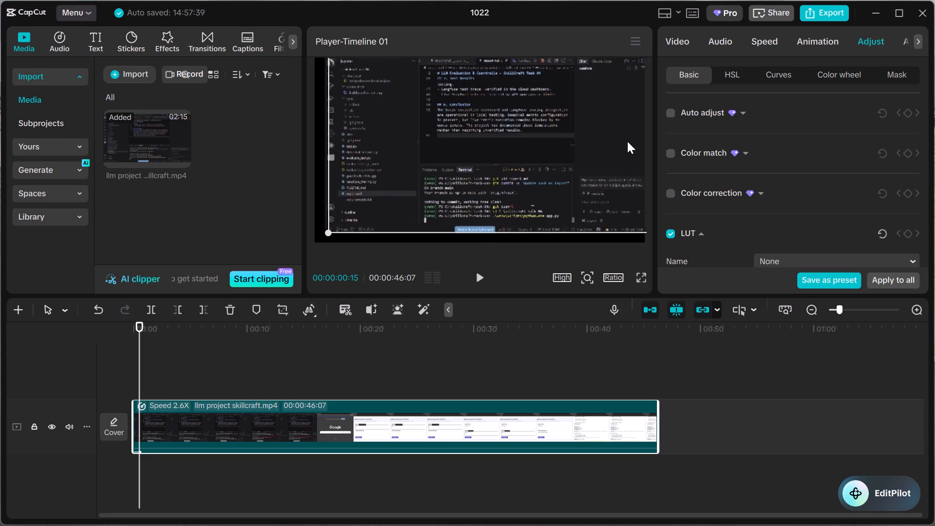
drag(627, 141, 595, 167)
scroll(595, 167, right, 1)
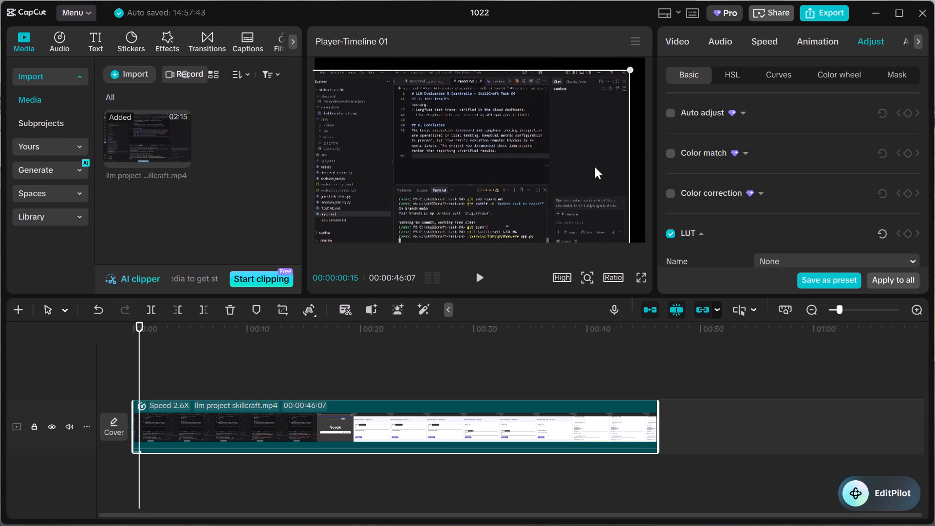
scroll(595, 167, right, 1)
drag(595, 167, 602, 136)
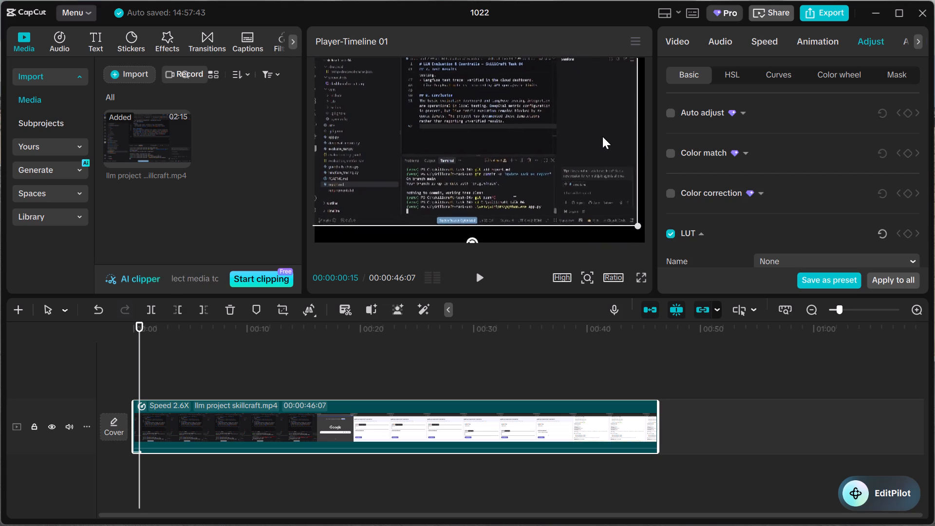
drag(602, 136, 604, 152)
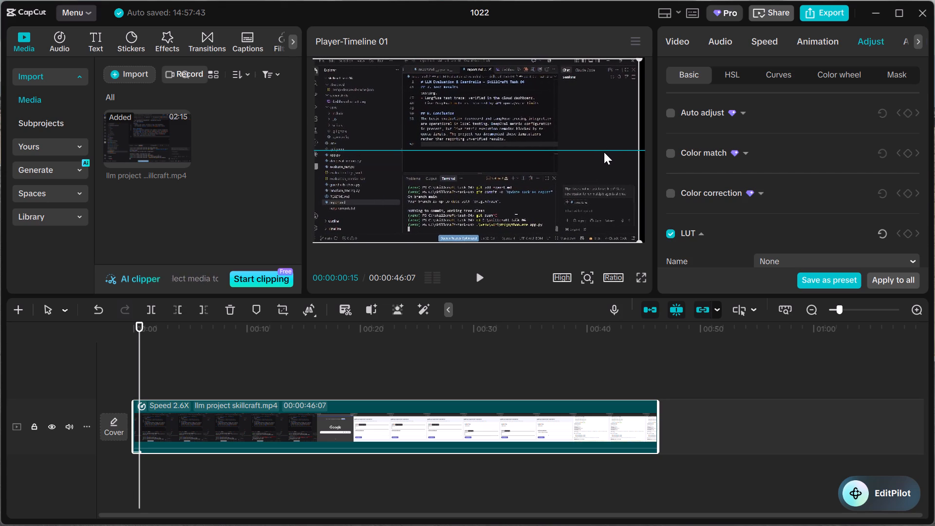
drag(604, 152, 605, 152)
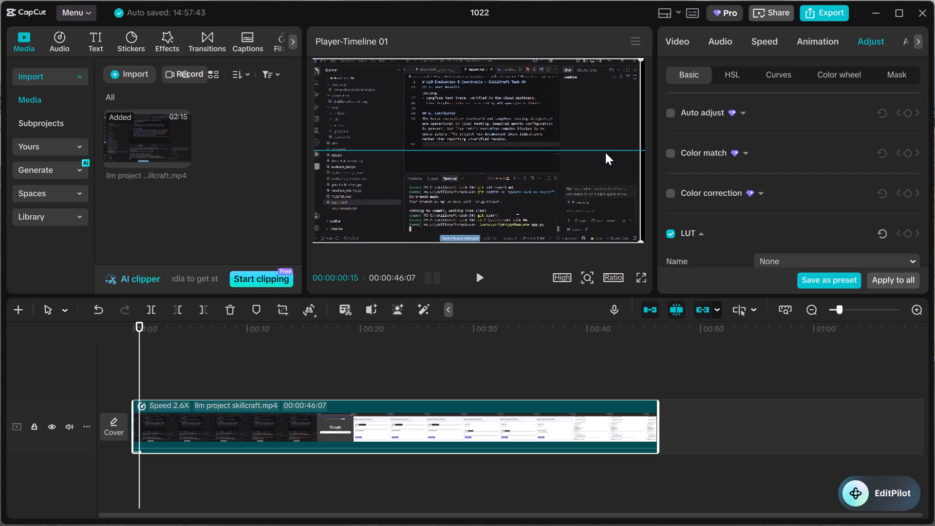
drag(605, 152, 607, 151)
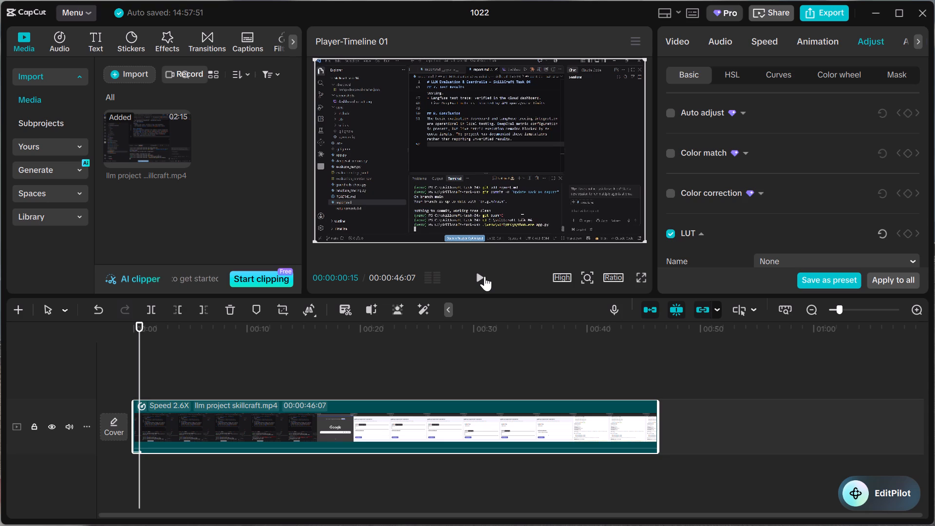
Check the Crop settings of the llm project skillcraft clip and close them without cropping.
right_click(466, 215)
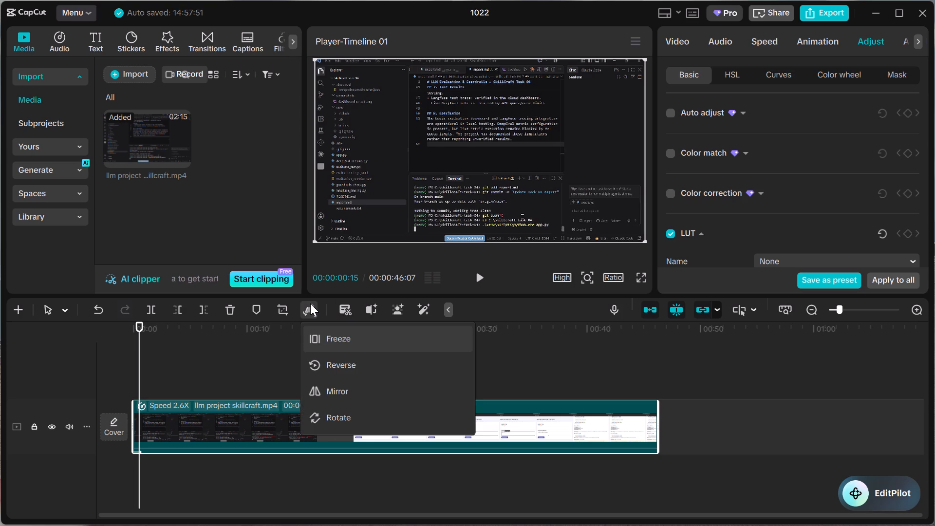
click(281, 302)
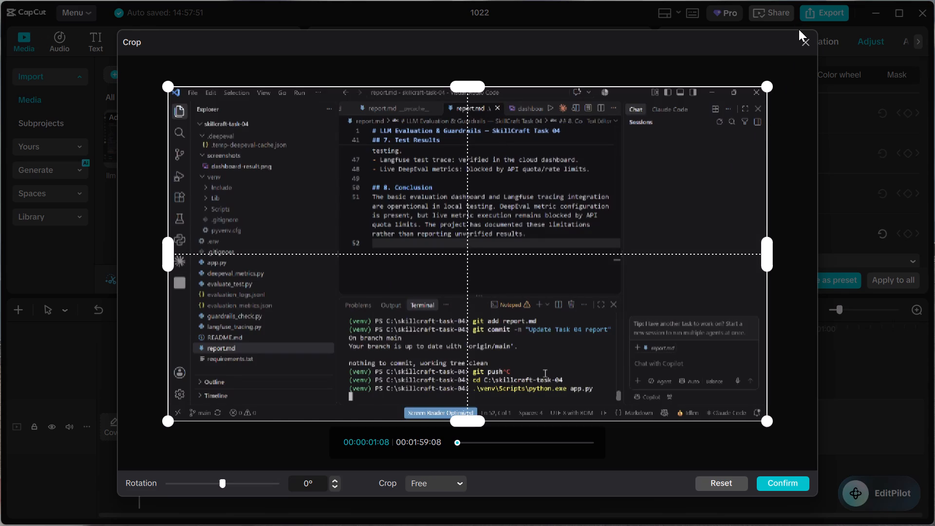
click(801, 44)
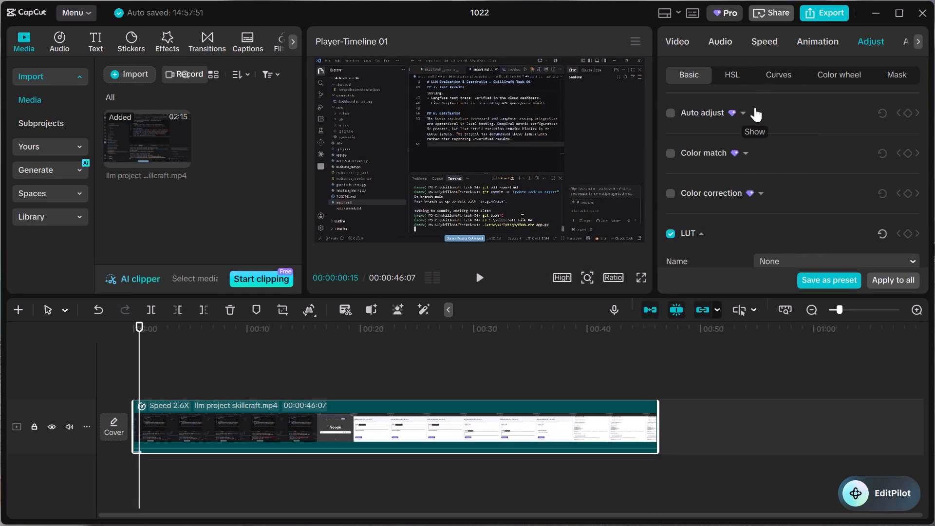
Look through the clip's Standard, Curve and Velocity effects speed options.
click(760, 45)
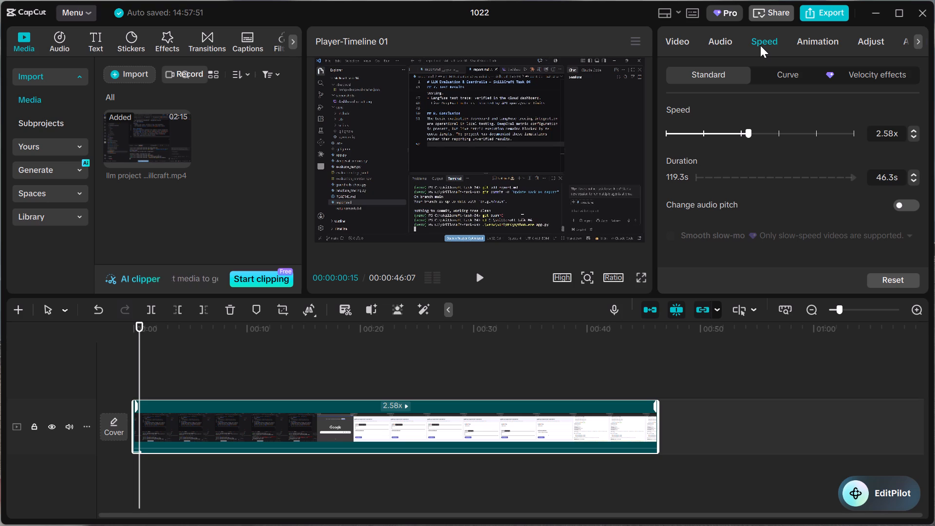
click(789, 78)
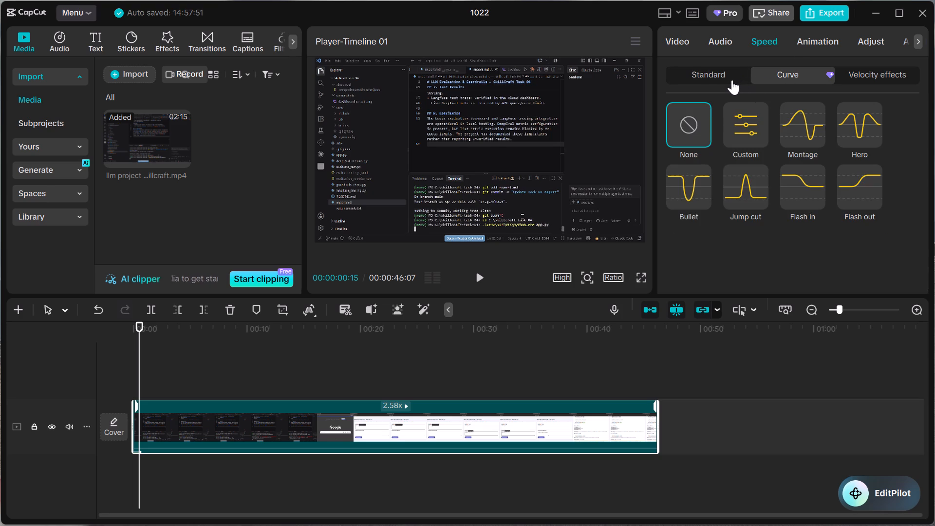
click(732, 80)
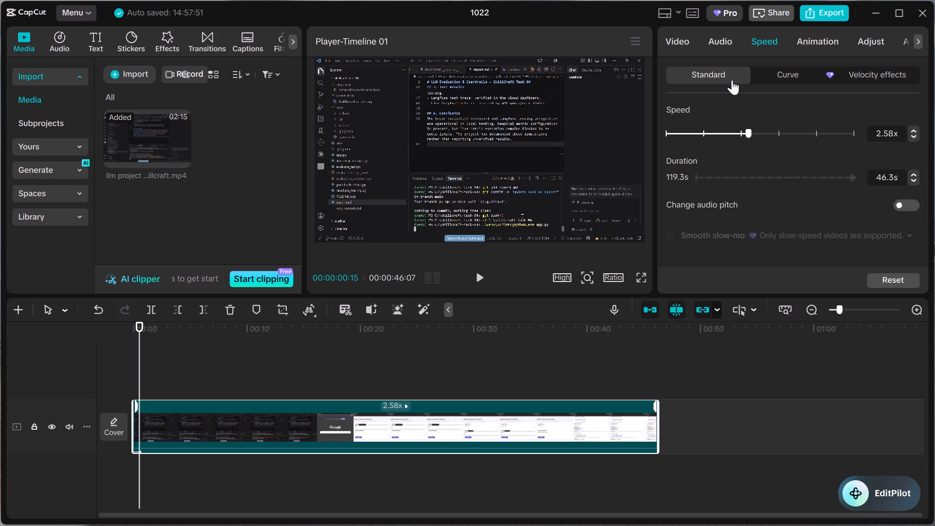
click(858, 68)
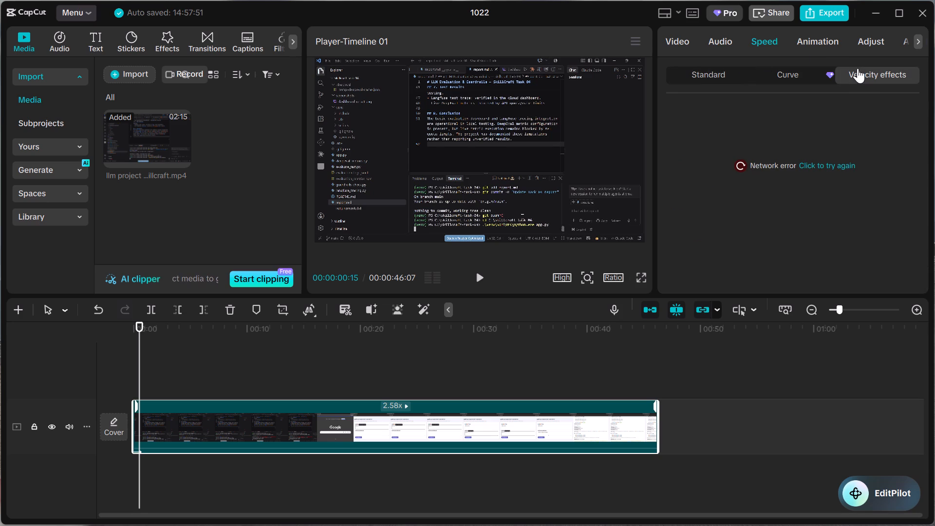
click(722, 77)
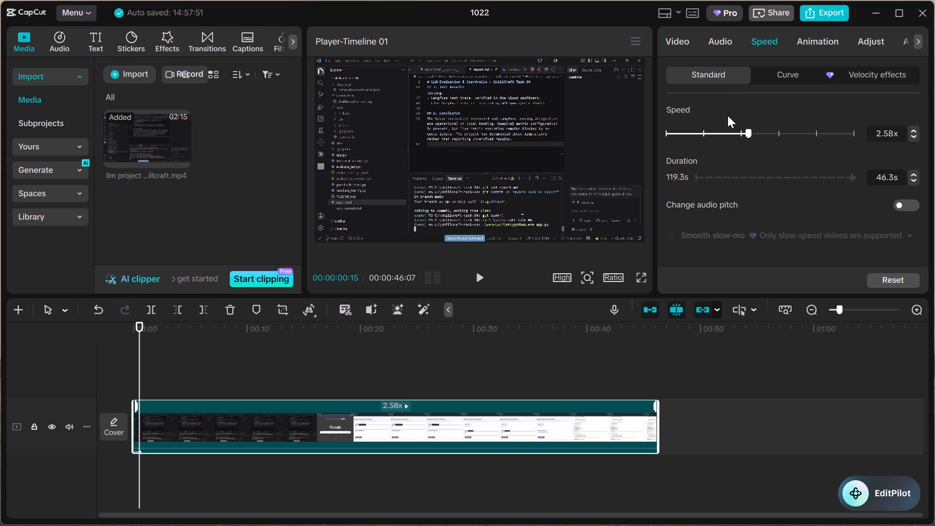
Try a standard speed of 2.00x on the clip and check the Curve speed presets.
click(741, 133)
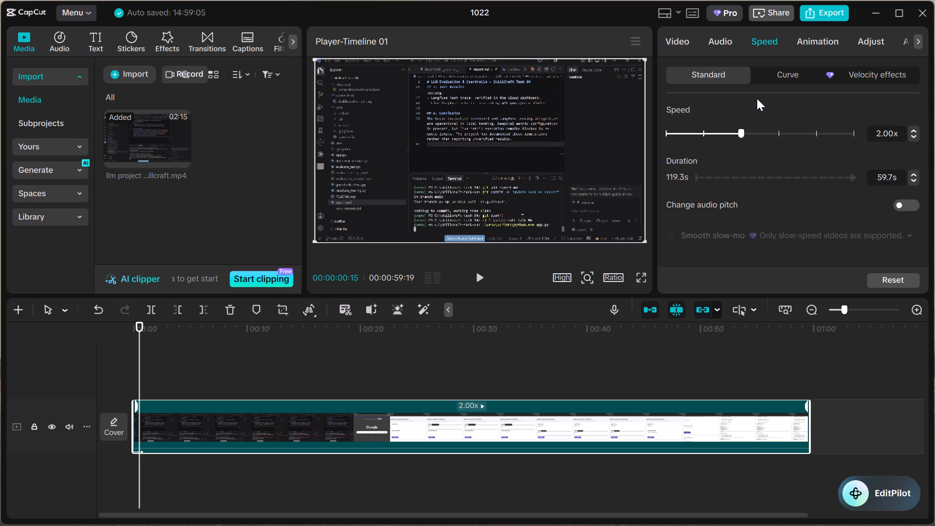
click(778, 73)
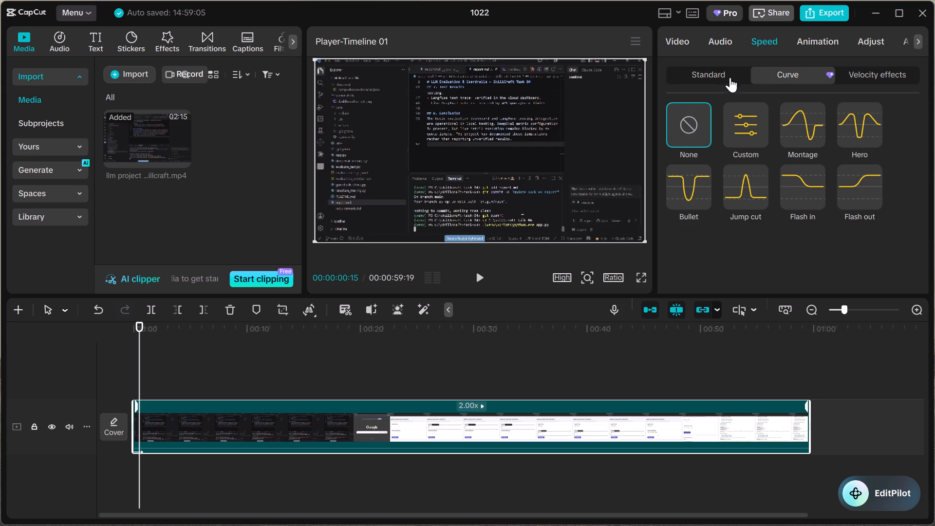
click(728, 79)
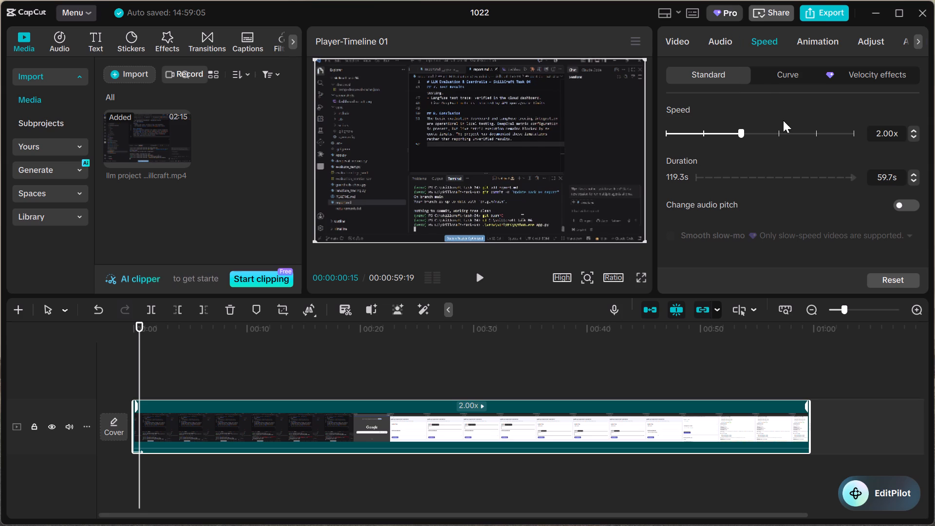
Shorten the clip's duration to 44.7 s in its Standard speed settings, bringing the speed to 2.67x.
click(722, 183)
click(701, 176)
triple_click(701, 176)
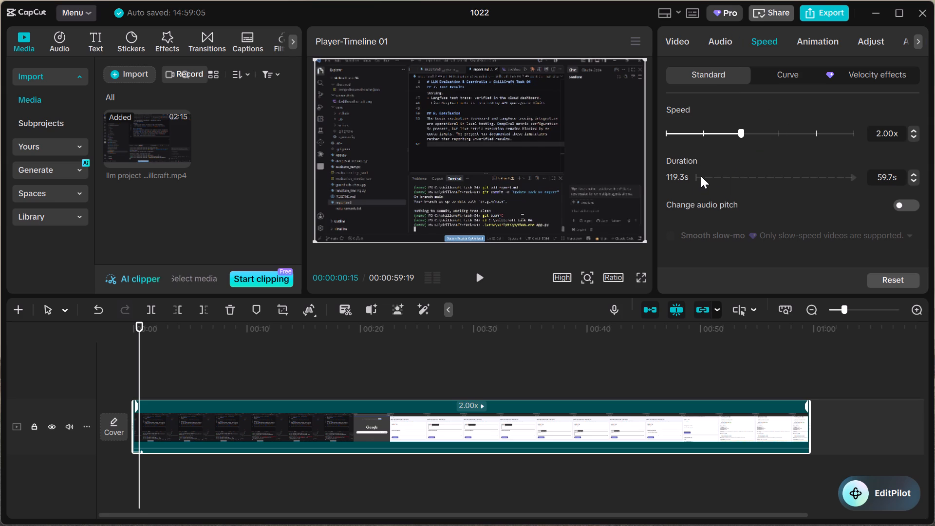
triple_click(701, 176)
click(914, 181)
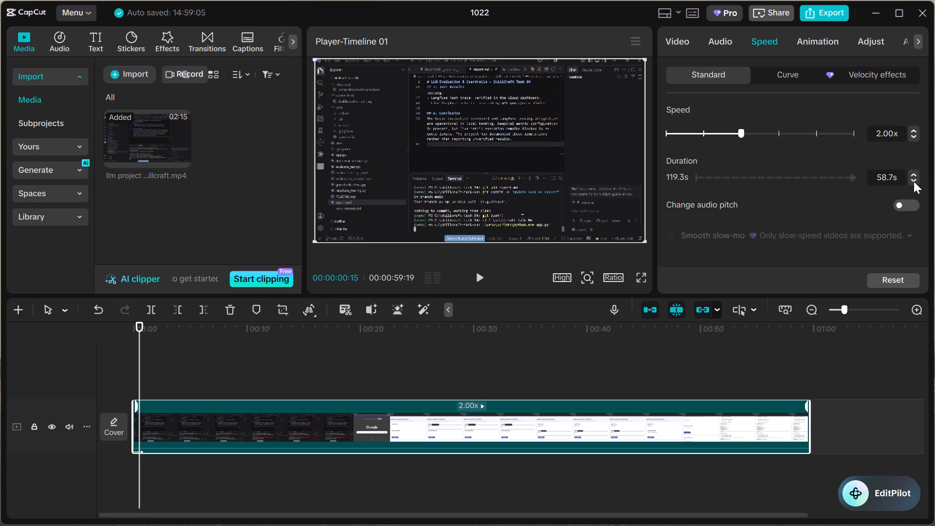
triple_click(914, 181)
triple_click(914, 181)
triple_click(914, 181)
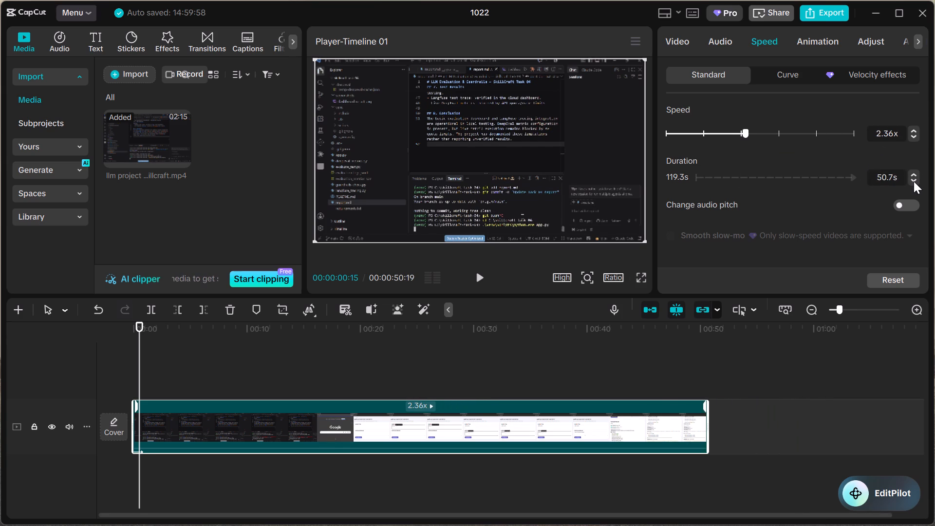
triple_click(914, 181)
double_click(914, 181)
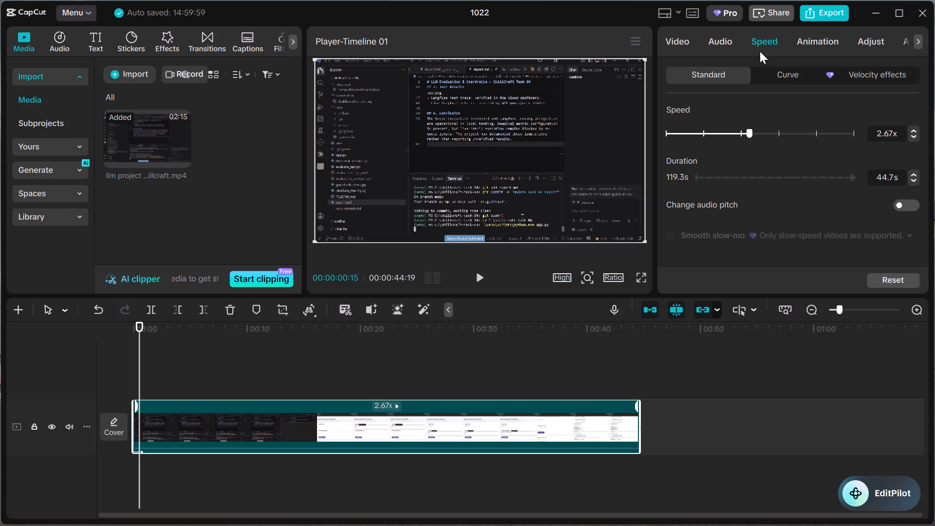
Look through the clip's Voice changer, Video Basic, Speed, Adjust and AI stylize settings.
click(725, 37)
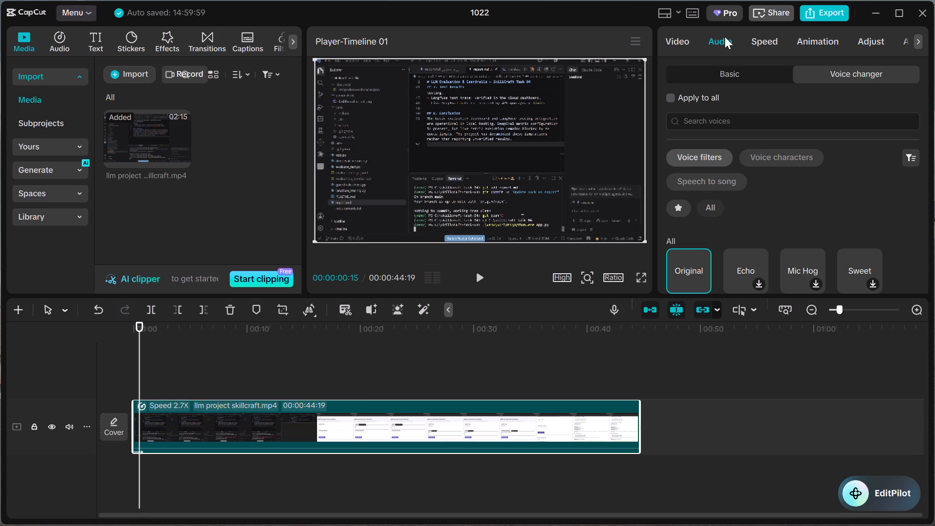
click(688, 41)
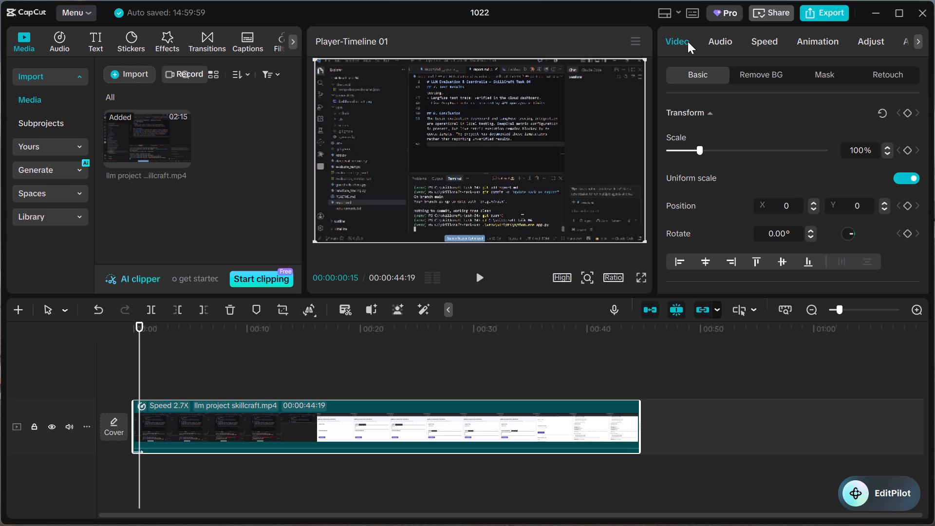
click(717, 41)
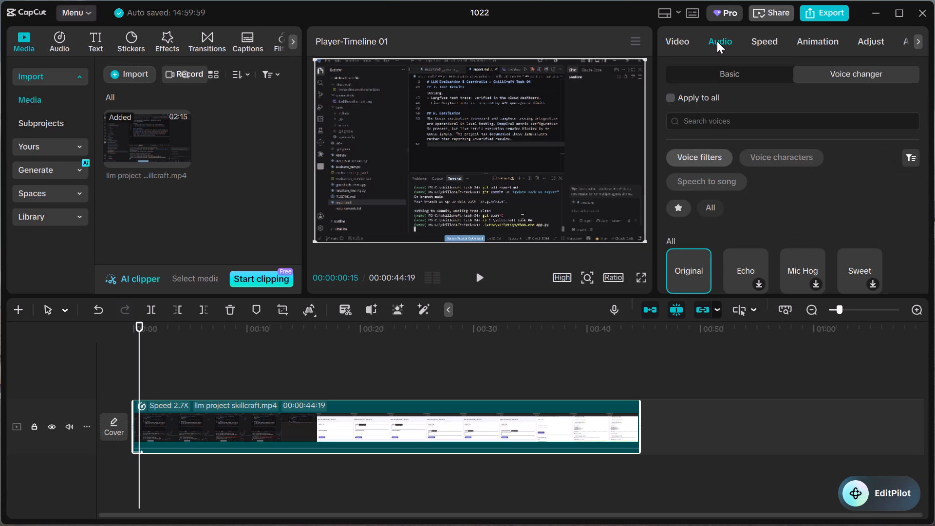
click(675, 40)
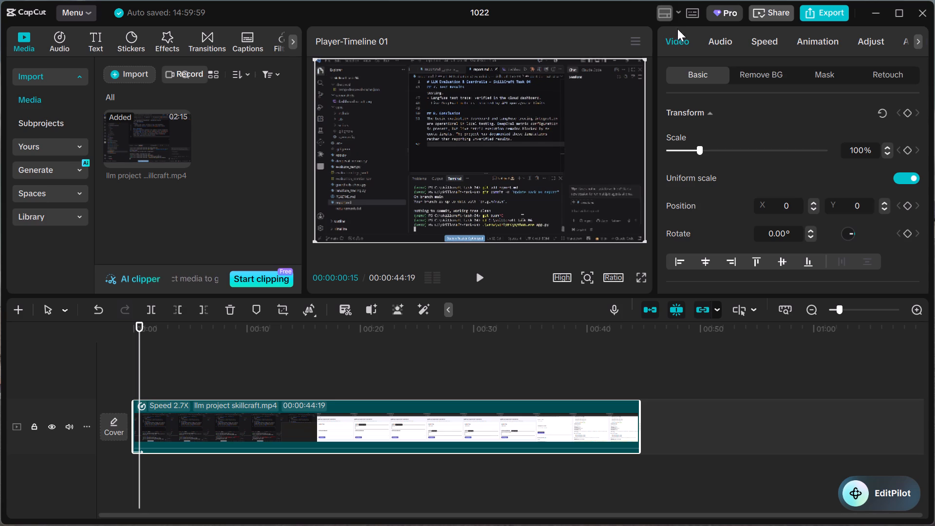
click(720, 45)
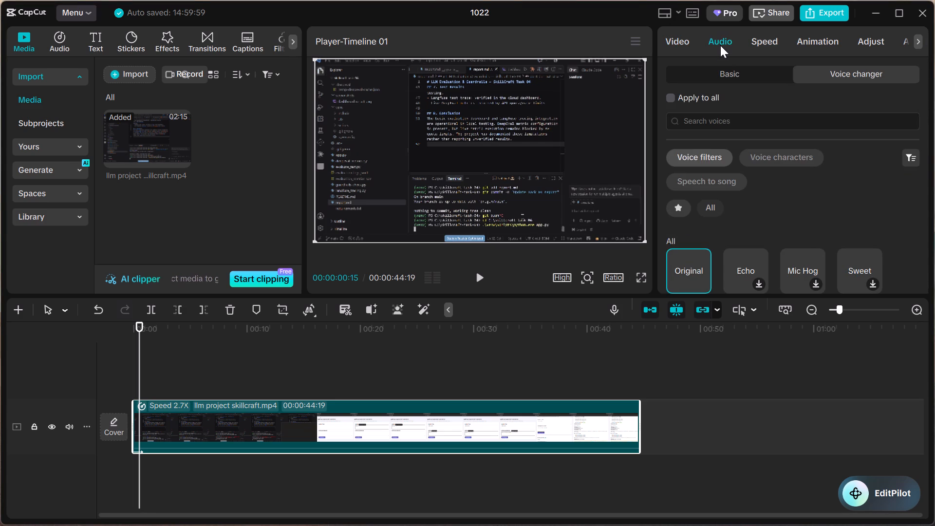
click(760, 47)
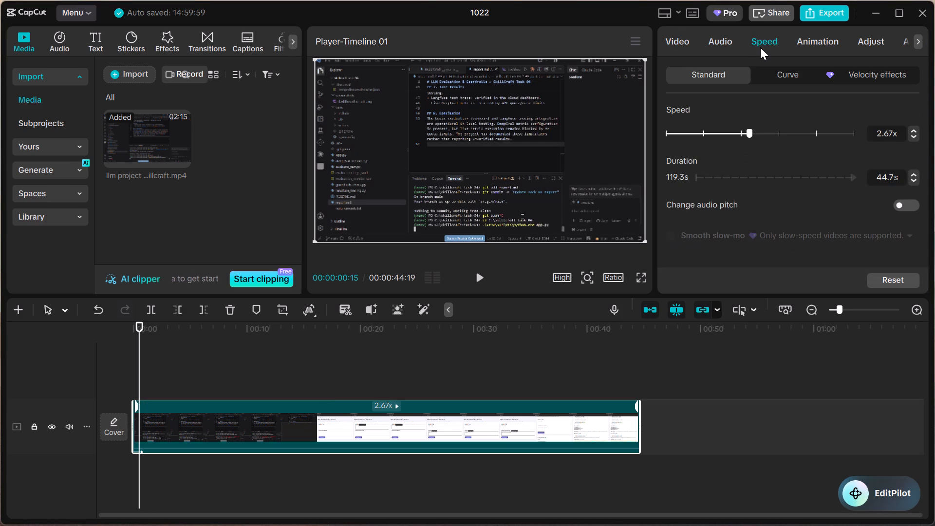
click(823, 35)
click(878, 37)
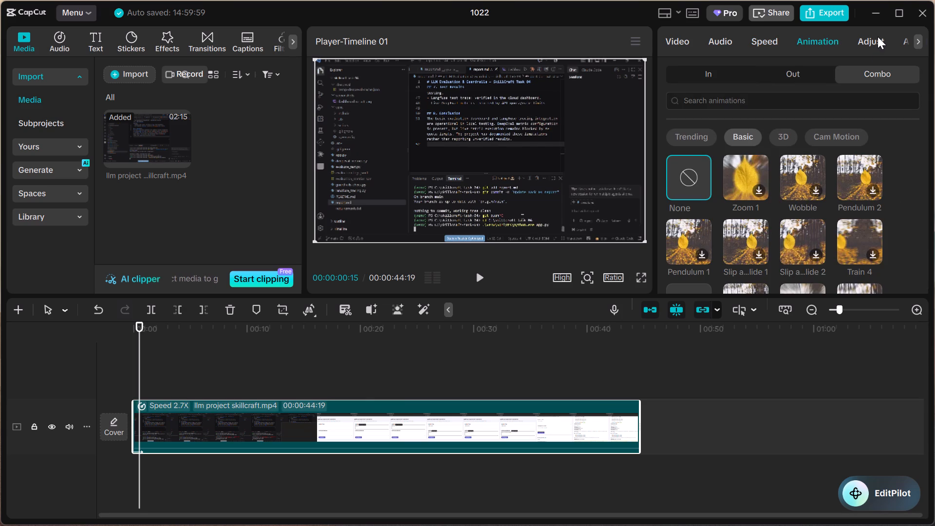
click(918, 42)
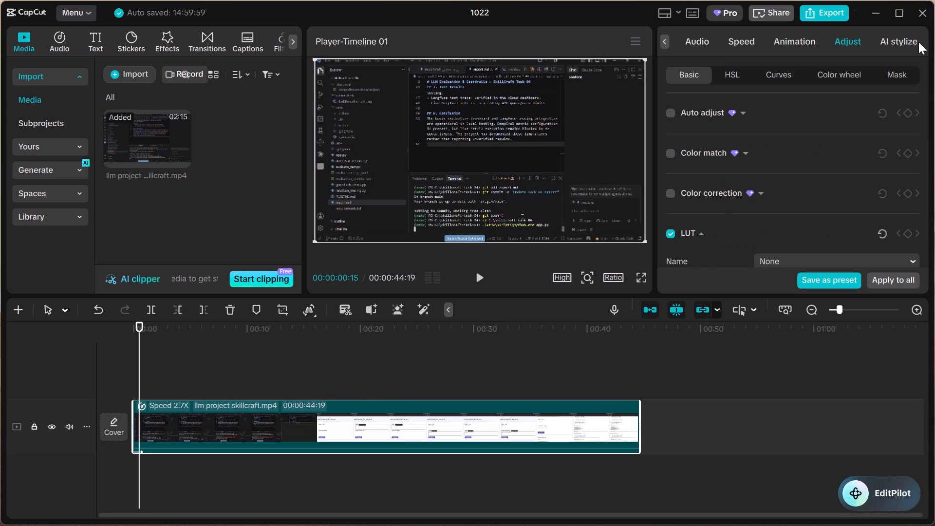
click(909, 40)
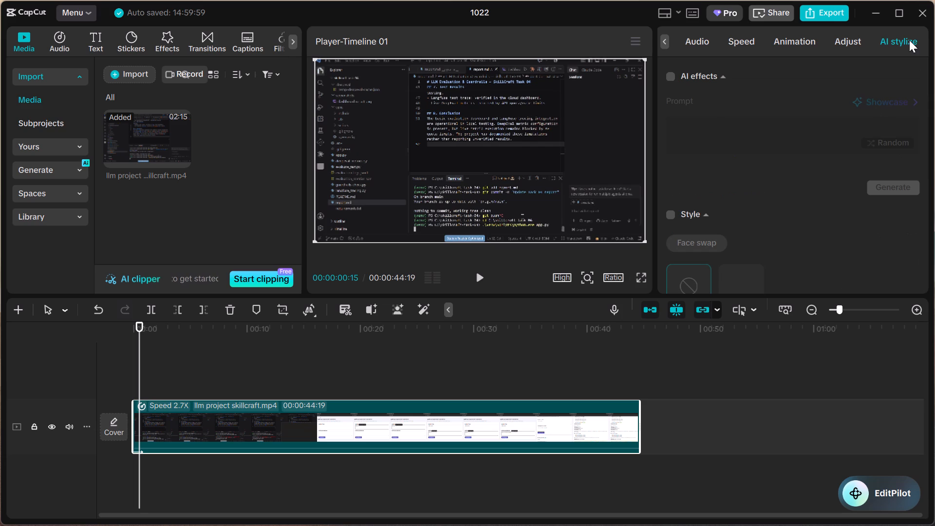
click(695, 41)
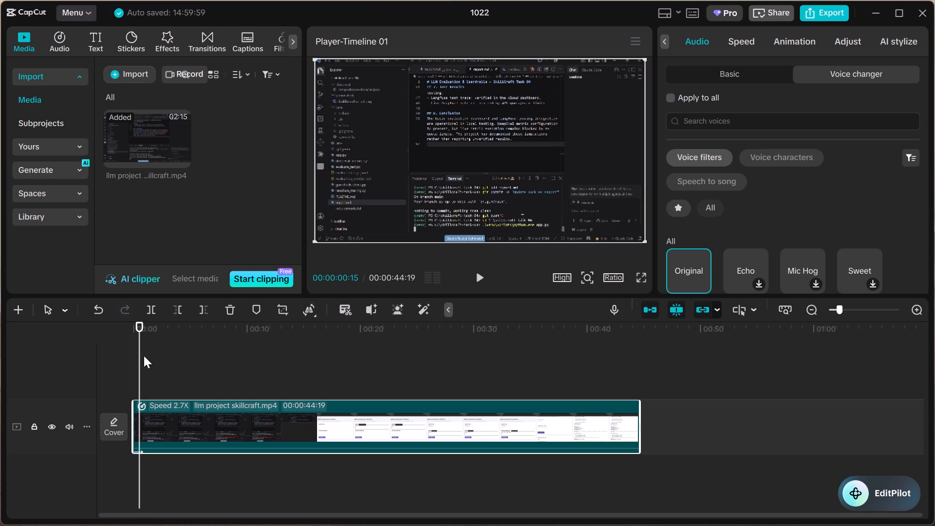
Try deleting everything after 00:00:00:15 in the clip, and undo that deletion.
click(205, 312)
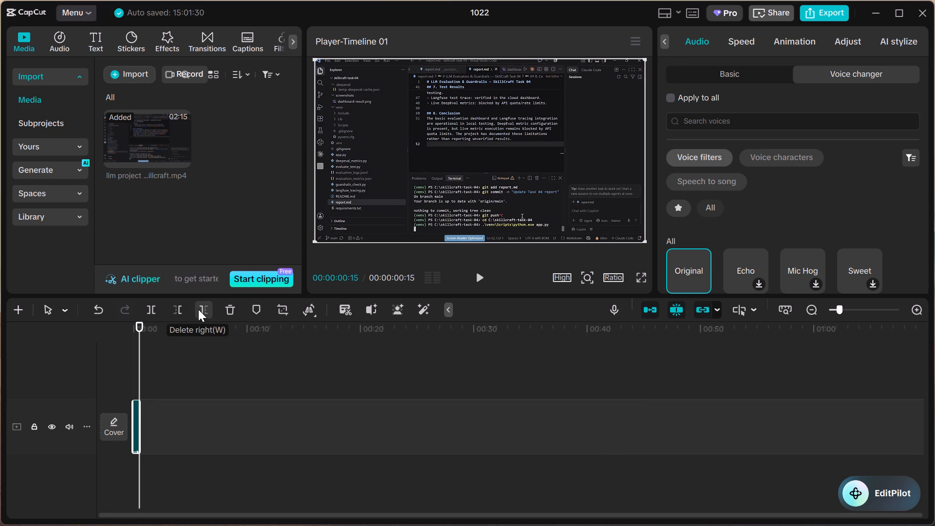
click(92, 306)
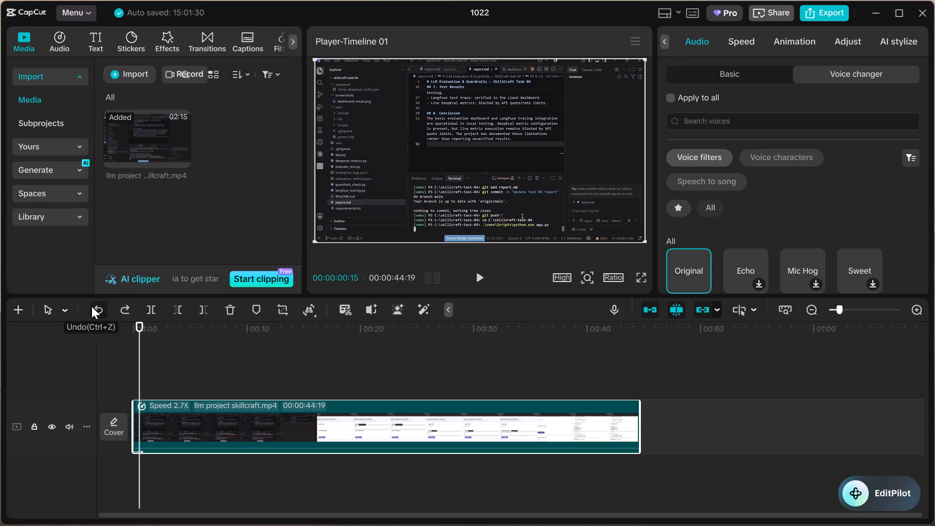
Split the llm project skillcraft clip at 00:00:00:15.
click(154, 308)
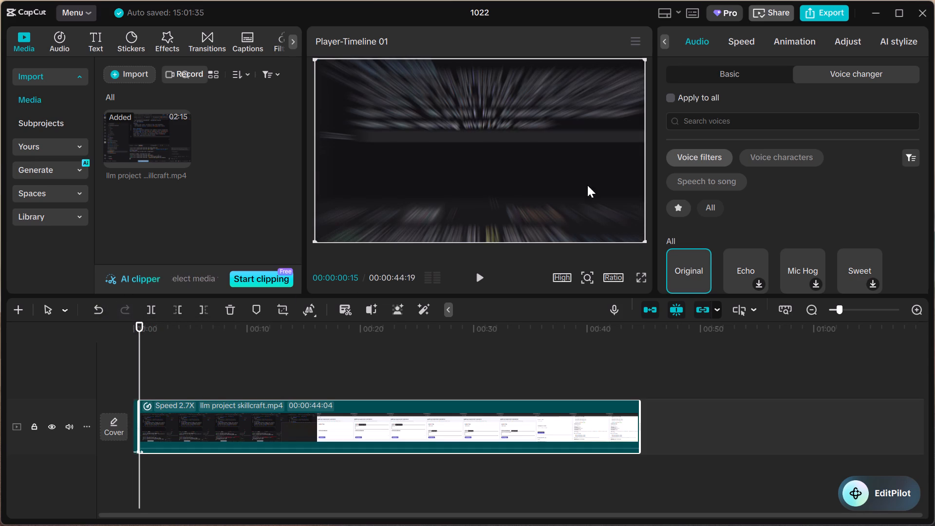
Split the longer remaining part of the clip again at 00:00:09:25.
click(460, 414)
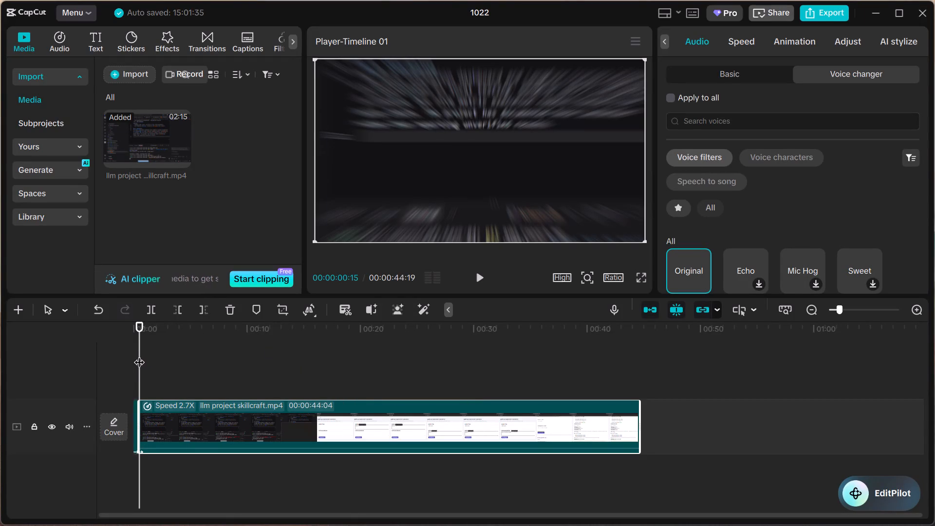
drag(138, 355, 235, 338)
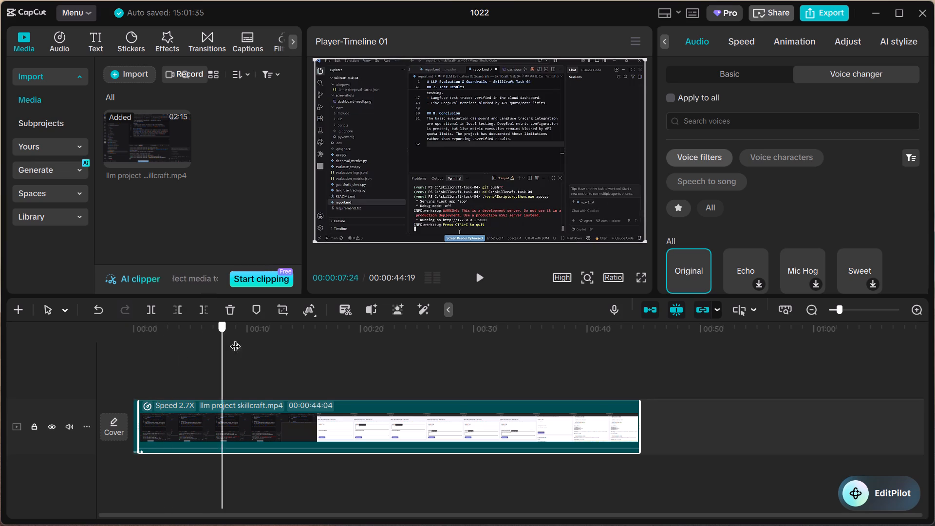
drag(235, 338, 245, 340)
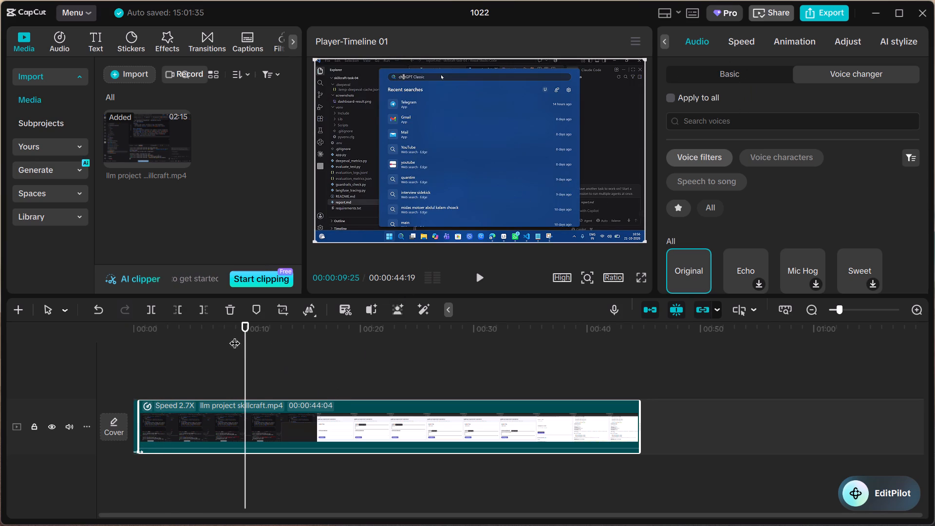
click(157, 301)
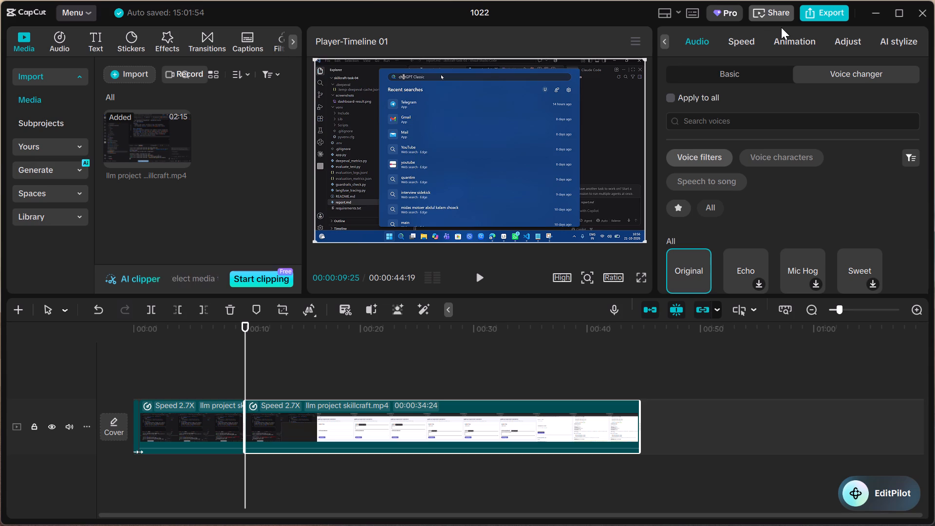
Apply the basic Zoom 1 In animation to the last clip segment, which starts at 00:00:09:25.
click(748, 38)
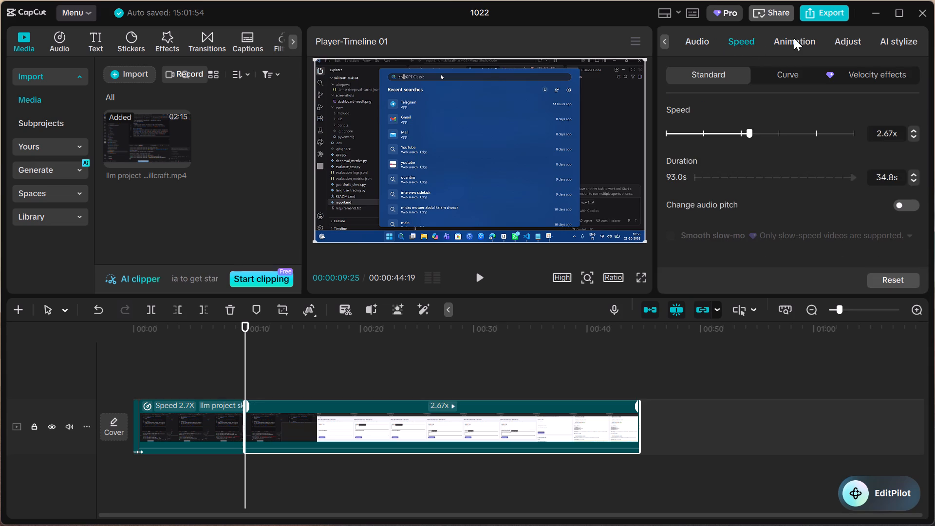
click(795, 37)
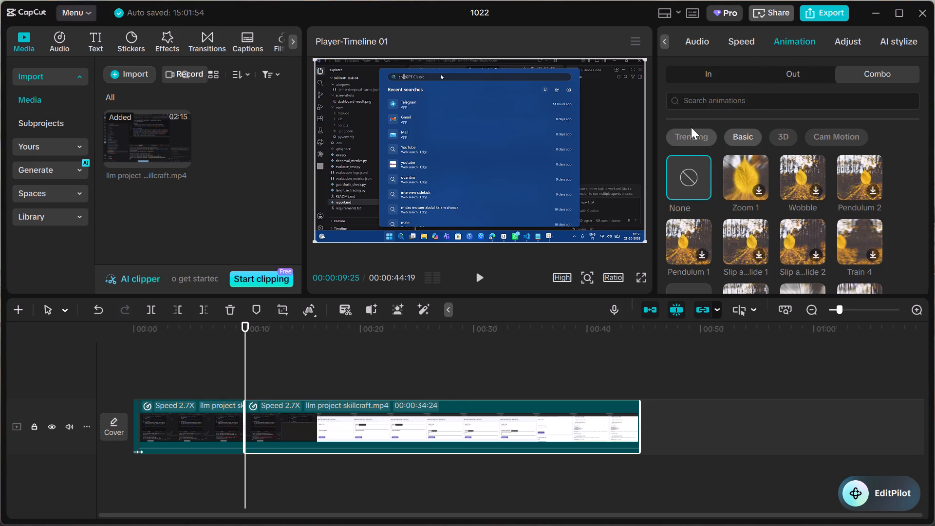
click(734, 138)
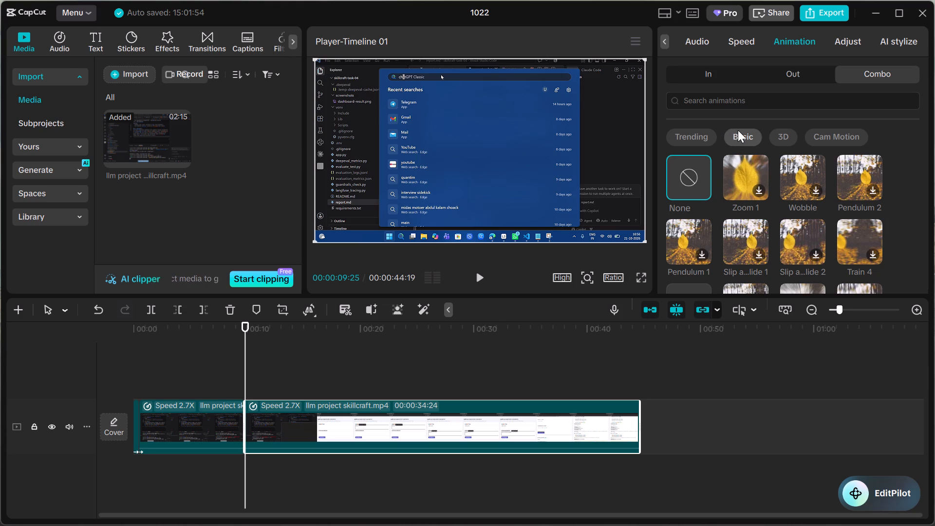
click(738, 130)
double_click(779, 146)
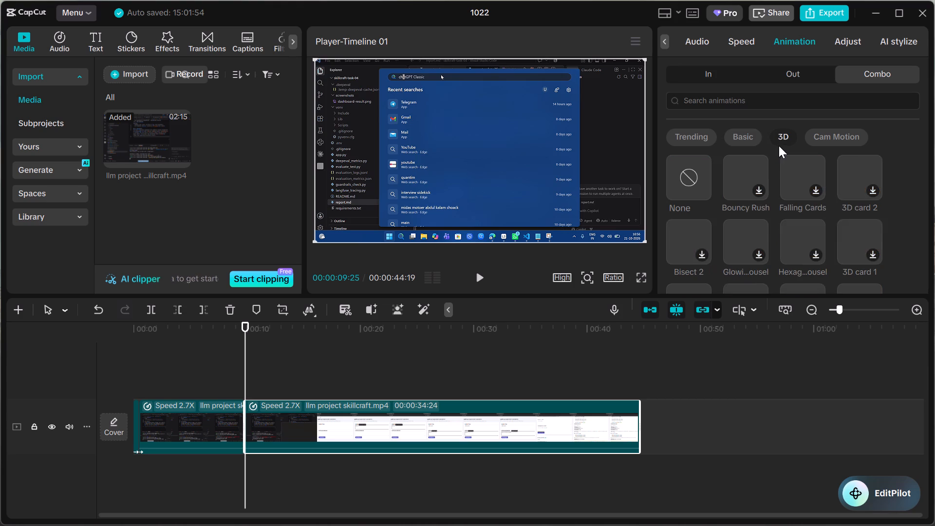
click(715, 74)
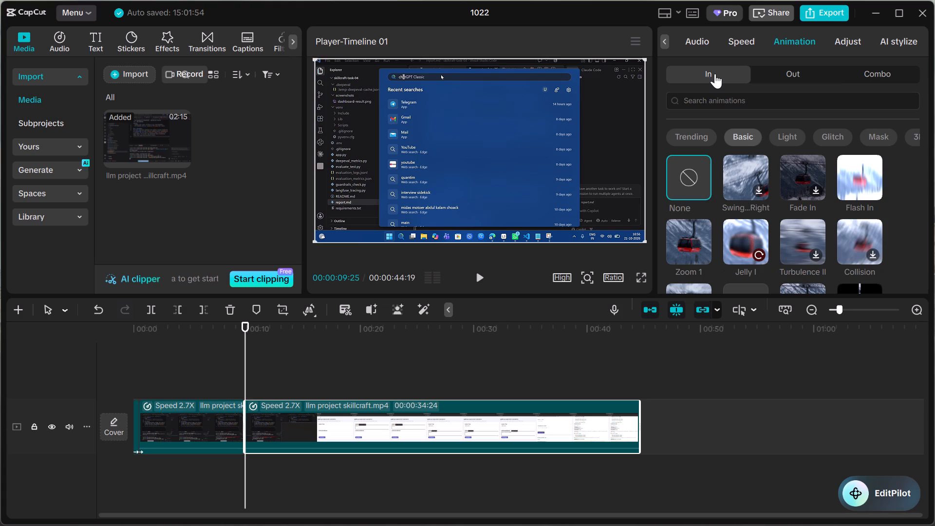
click(691, 230)
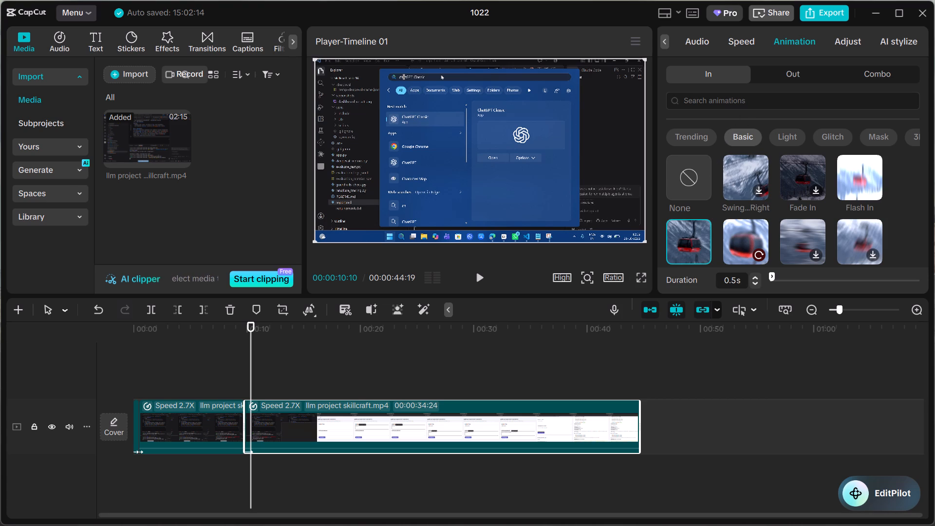
Look through the last segment's Out animation, Standard speed, Voice changer and Video Basic settings.
click(784, 72)
click(724, 74)
click(742, 33)
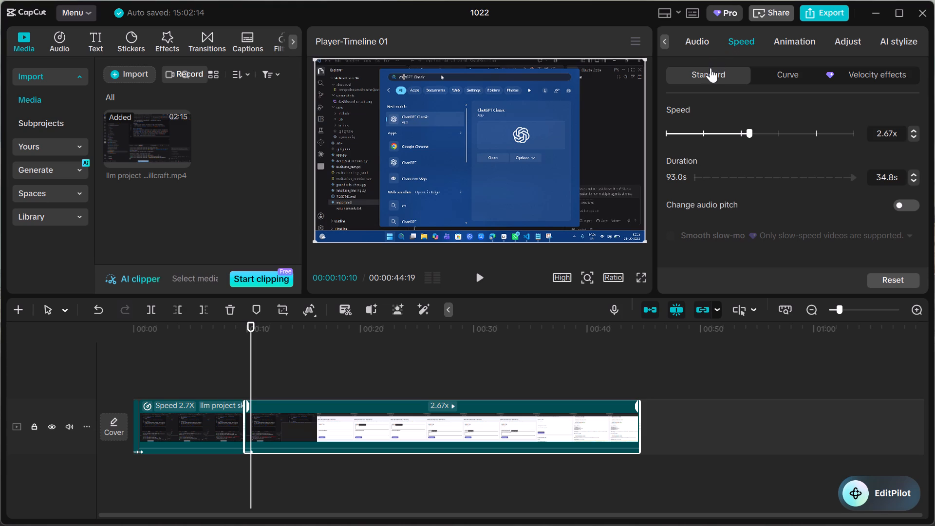
click(708, 47)
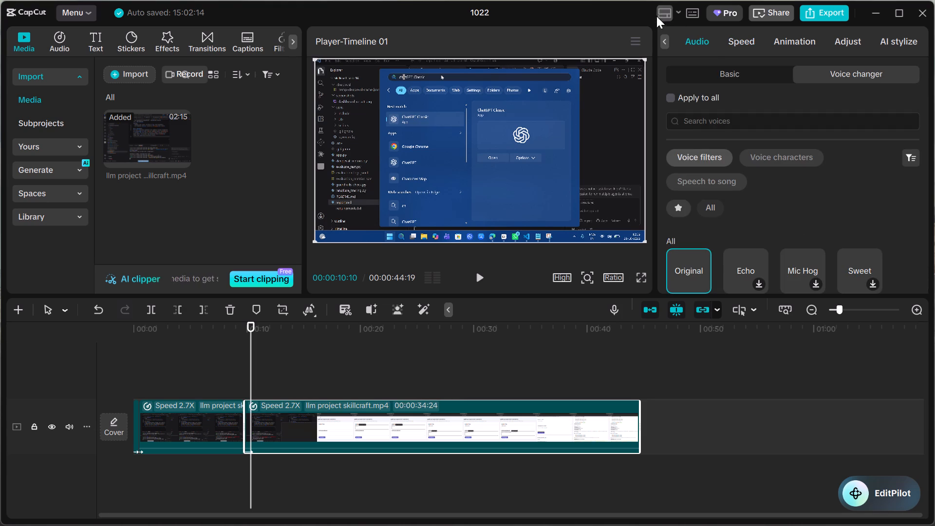
click(665, 37)
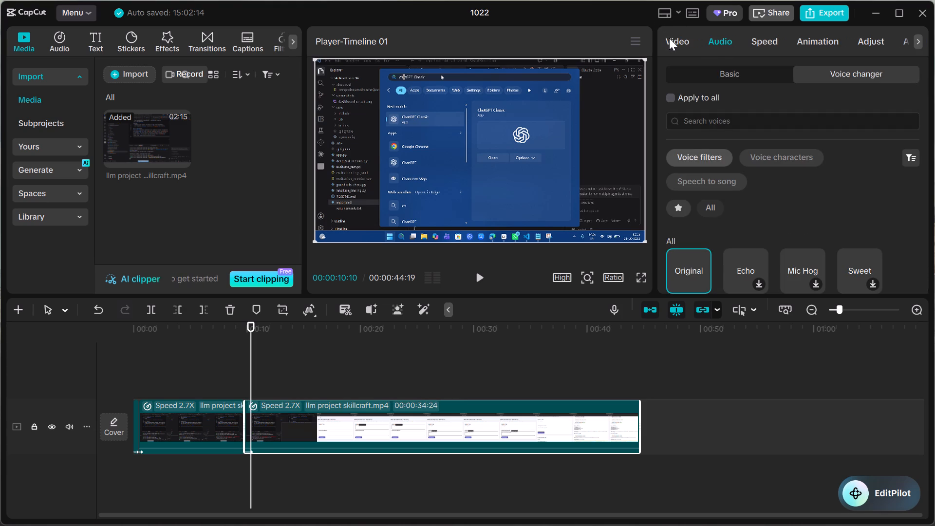
click(682, 43)
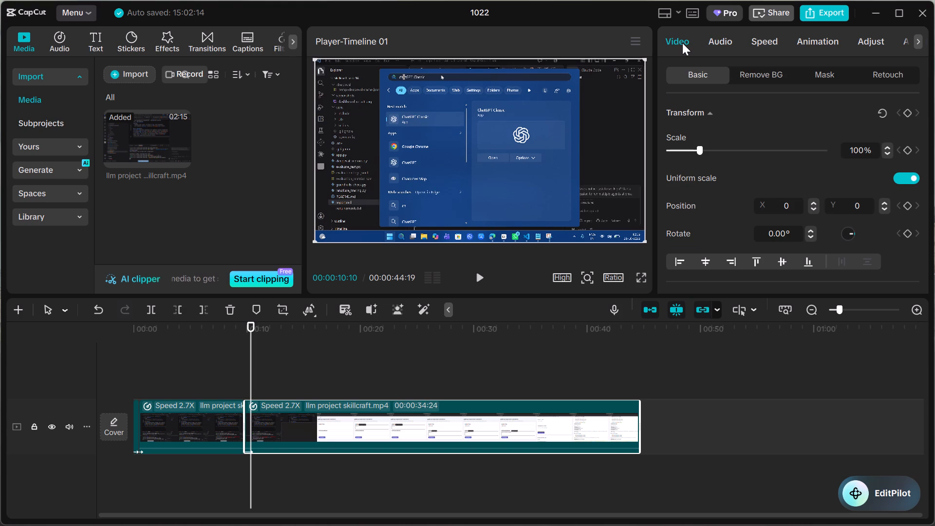
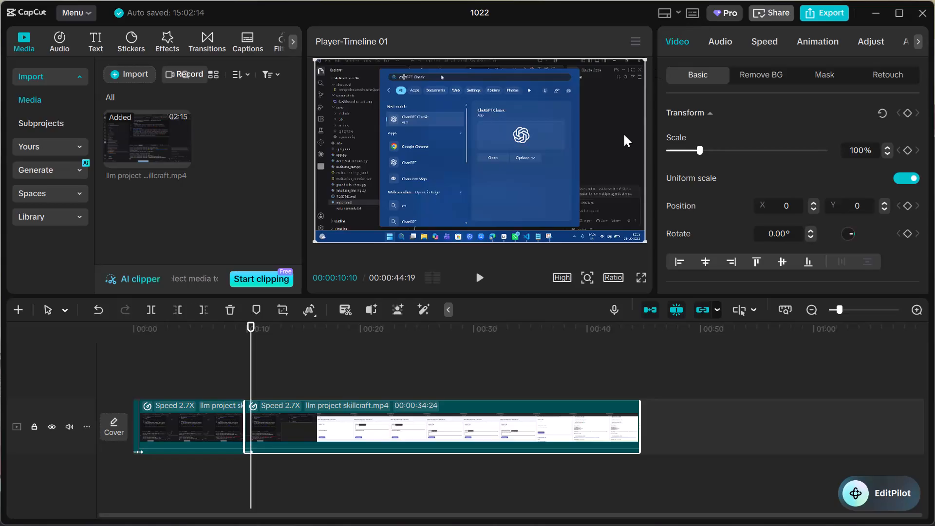
Preview the last clip segment's playback from 00:00:10:10, pausing at 00:00:12:12 before resuming.
click(485, 275)
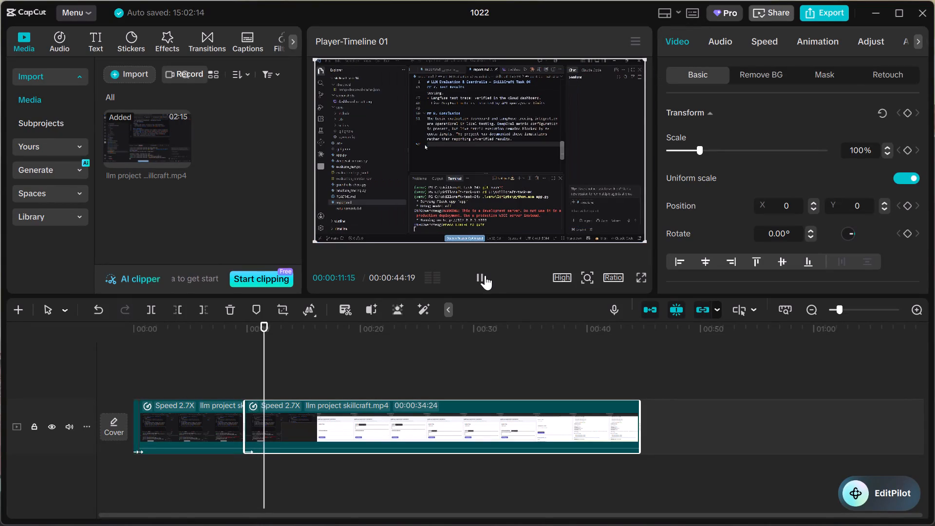
click(485, 275)
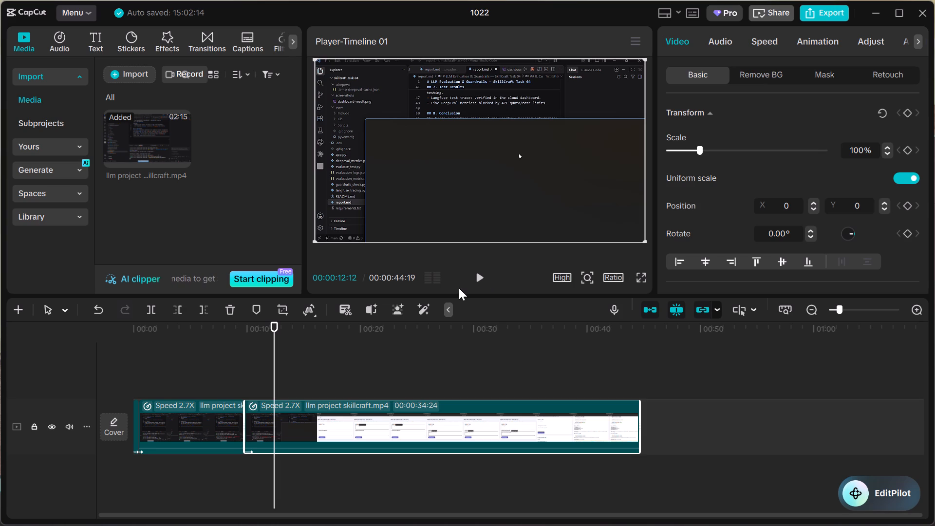
click(479, 276)
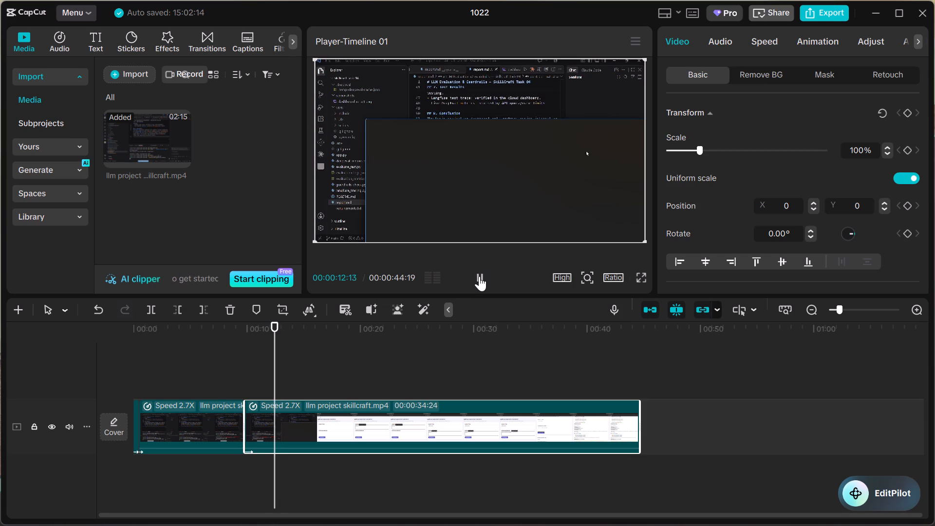
Pause the preview of the last clip segment at 00:00:14:11.
click(479, 276)
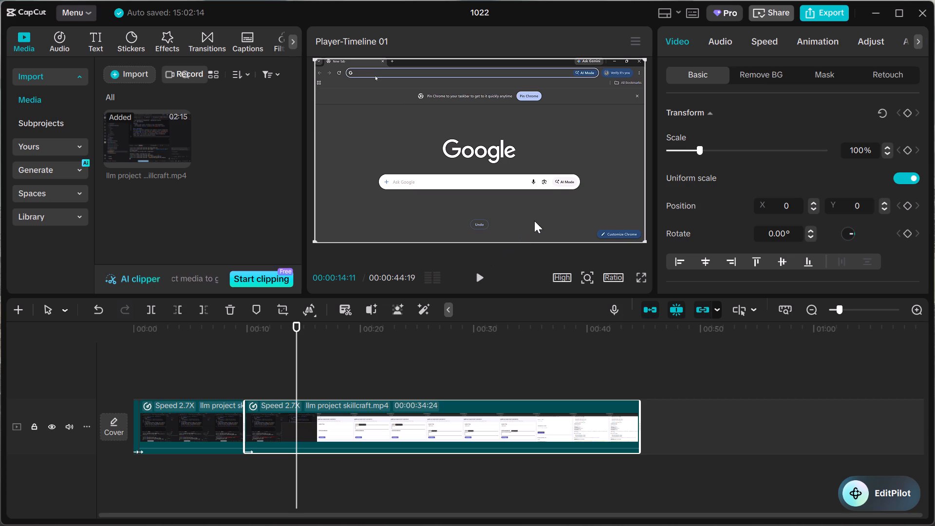
Turn on Custom removal in the last segment's background removal settings and return to its Basic video settings.
click(752, 68)
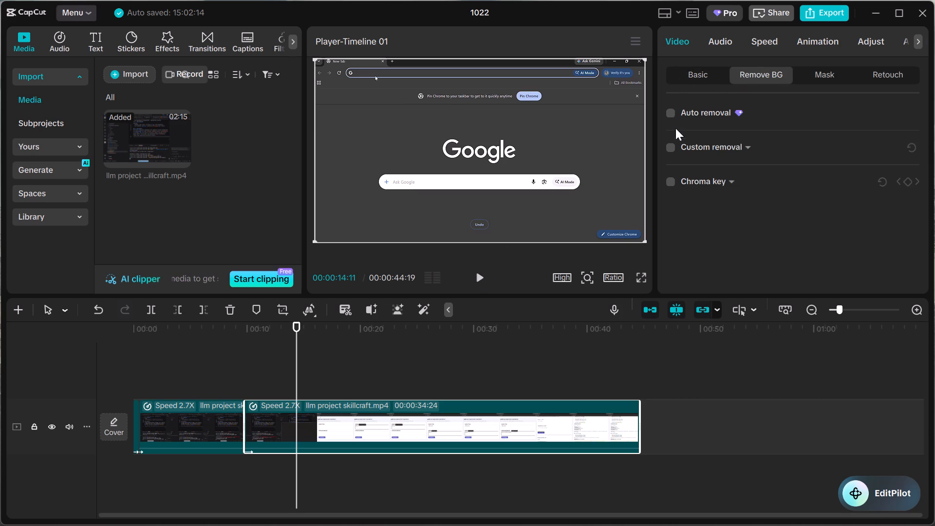
click(666, 147)
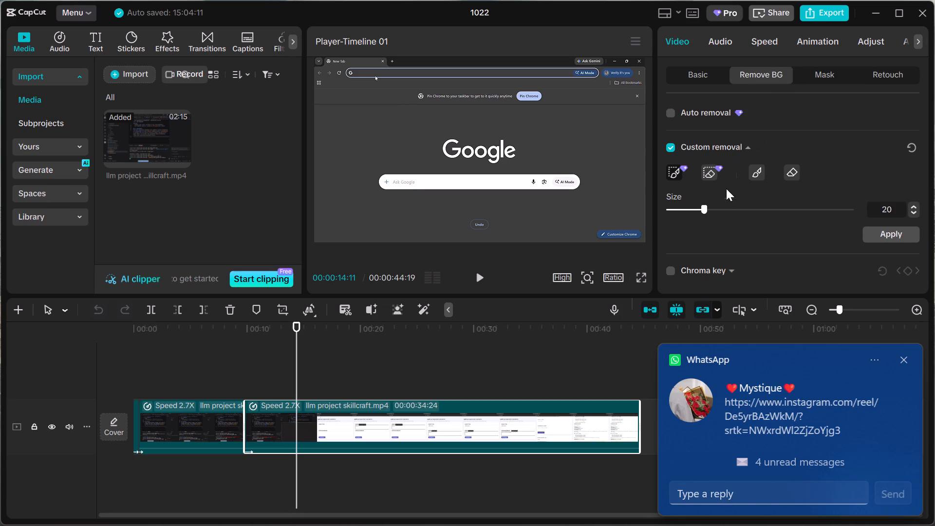
click(713, 75)
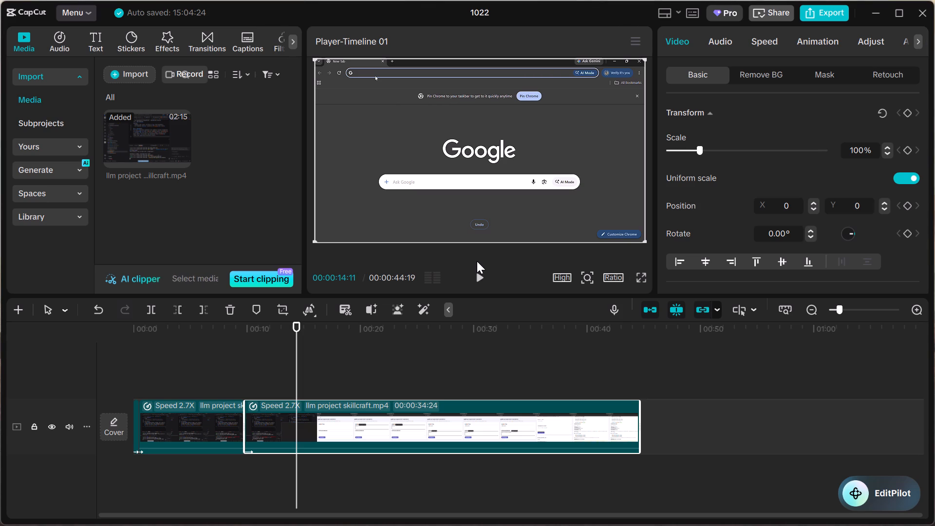
Resume previewing the last clip segment from 00:00:14:11.
click(482, 281)
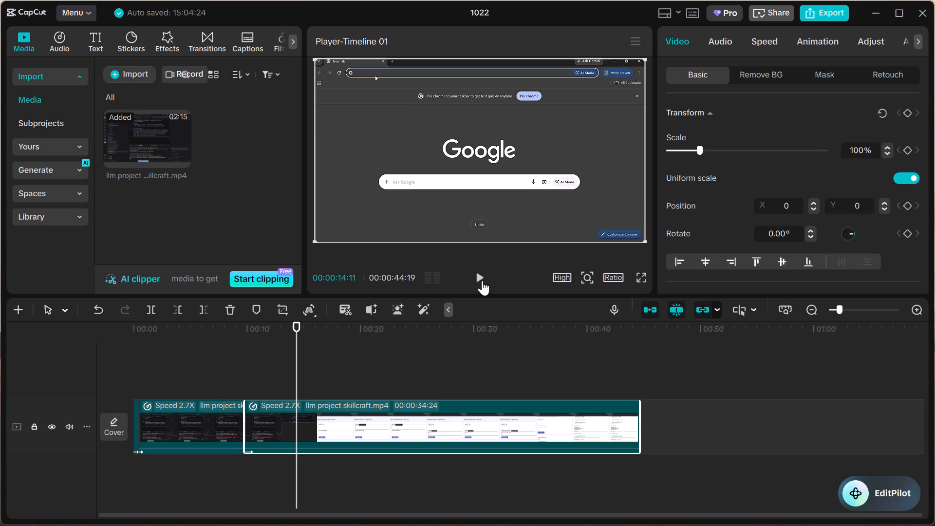